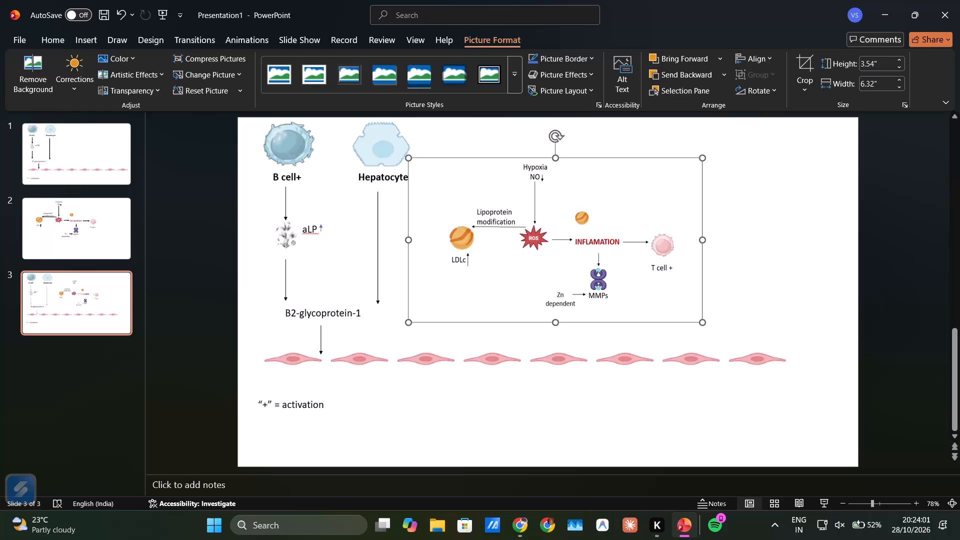
Resize the inflammation pathway picture on slide 3 to about 3.26" high and 5.8" wide.
{"action": "left_click", "coordinate": [409, 240]}
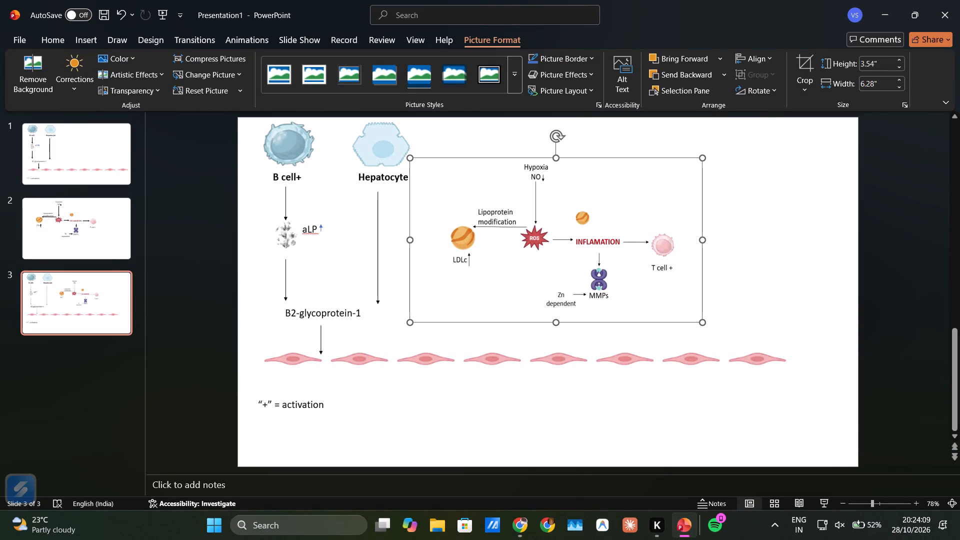
{"action": "double_click", "coordinate": [561, 324]}
{"action": "left_click", "coordinate": [531, 264]}
{"action": "left_click_drag", "start_coordinate": [558, 323], "coordinate": [558, 310]}
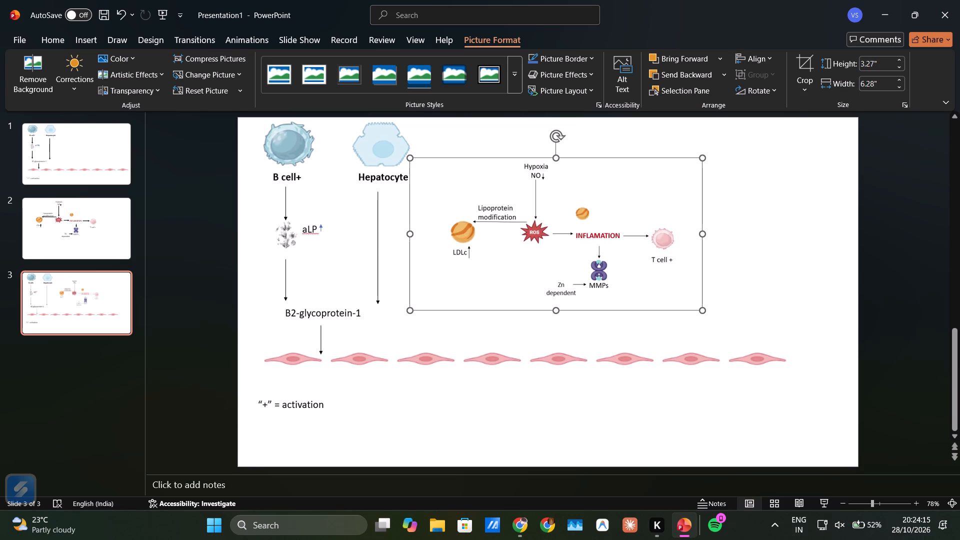
{"action": "left_click_drag", "start_coordinate": [705, 234], "coordinate": [693, 235]}
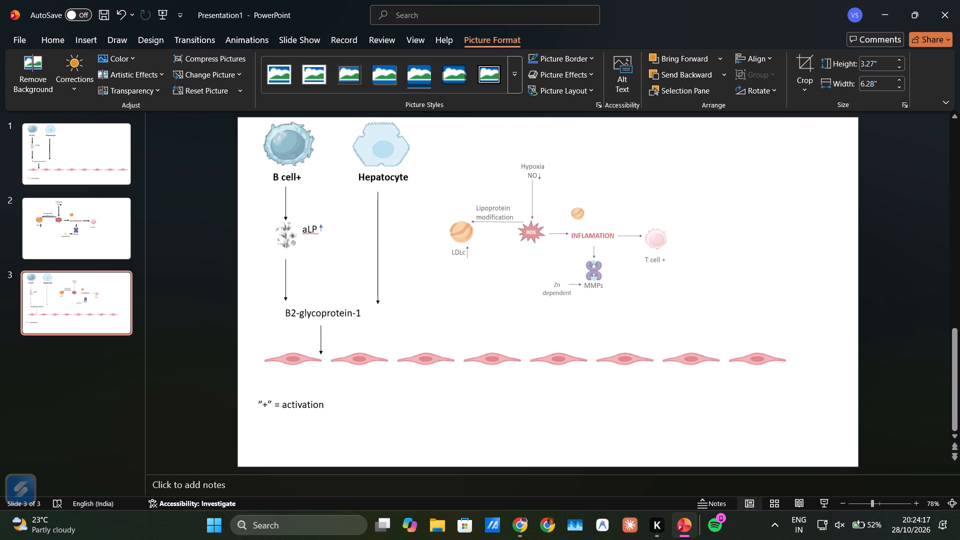
{"action": "left_click_drag", "start_coordinate": [693, 235], "coordinate": [683, 236]}
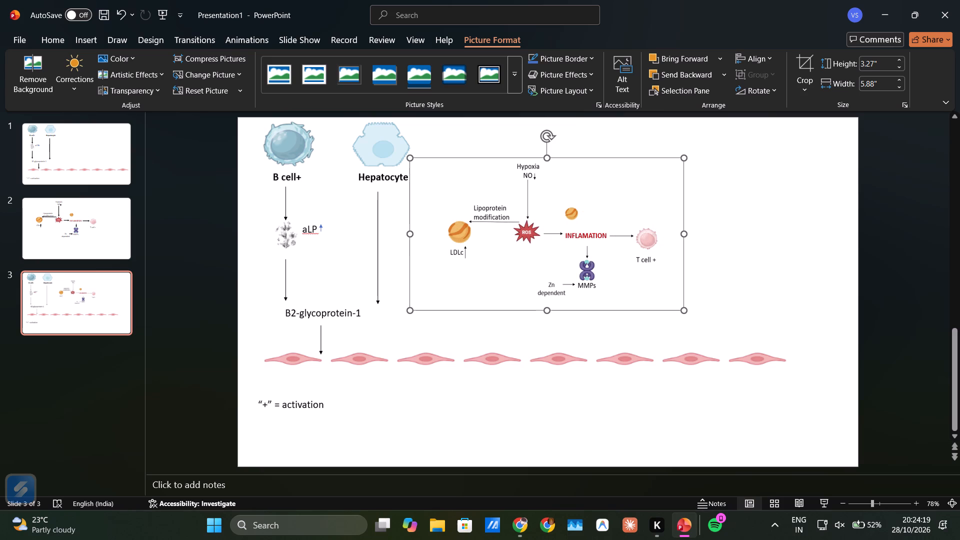
{"action": "left_click", "coordinate": [408, 235]}
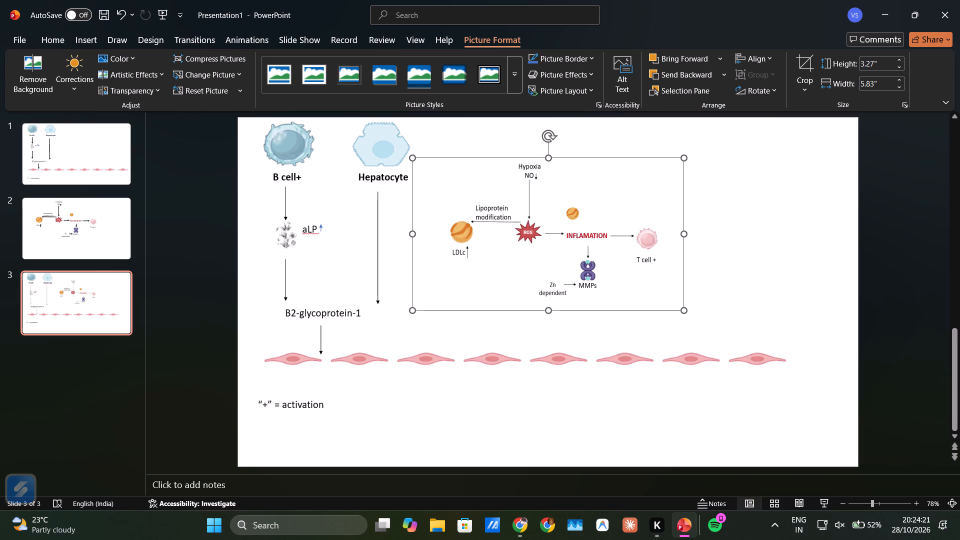
{"action": "left_click_drag", "start_coordinate": [411, 309], "coordinate": [414, 302]}
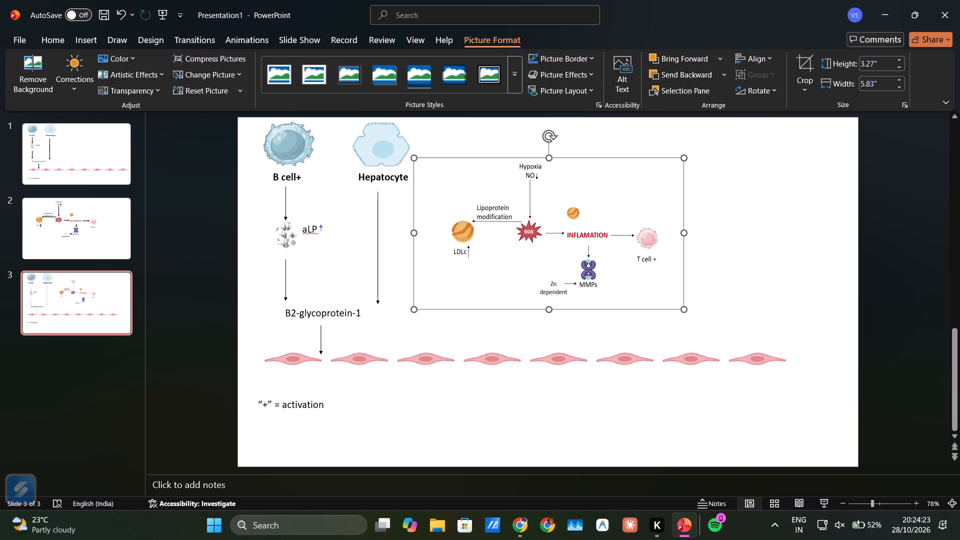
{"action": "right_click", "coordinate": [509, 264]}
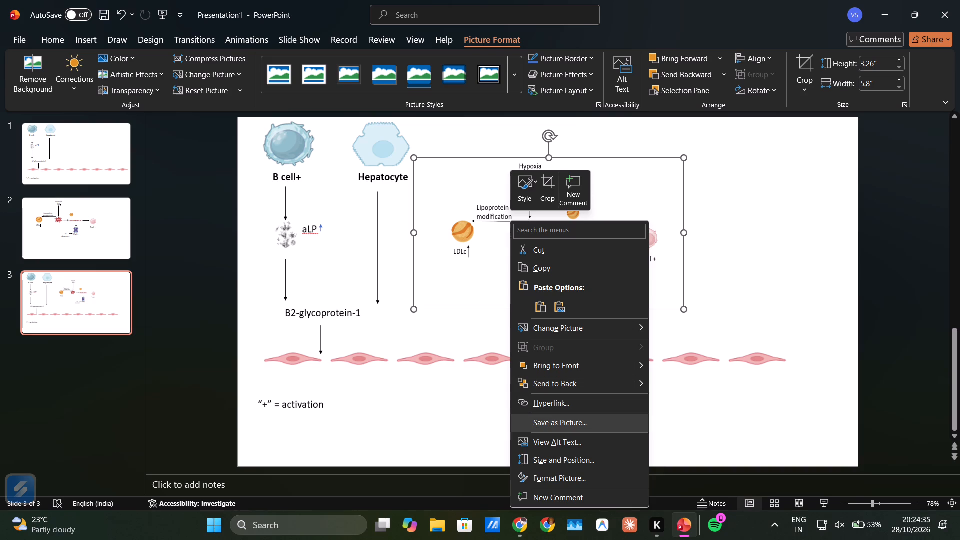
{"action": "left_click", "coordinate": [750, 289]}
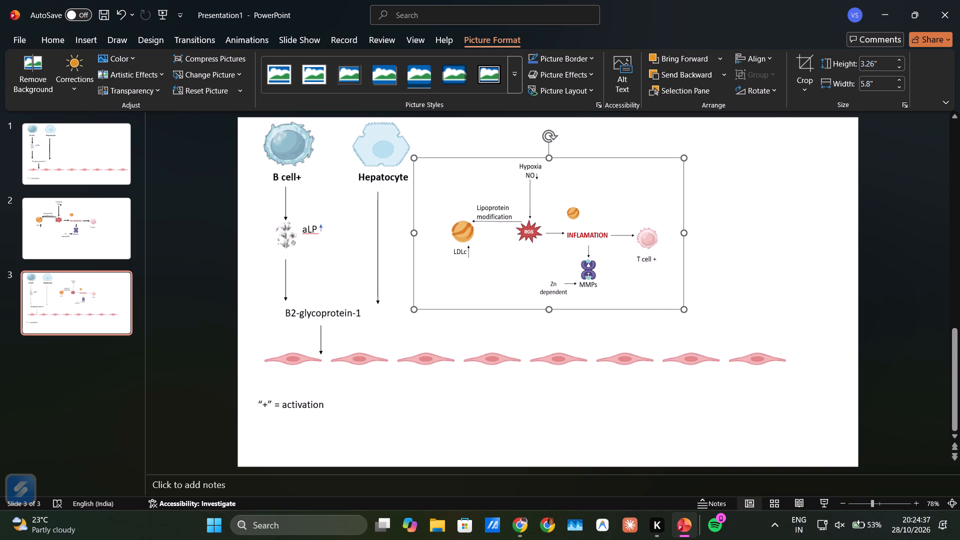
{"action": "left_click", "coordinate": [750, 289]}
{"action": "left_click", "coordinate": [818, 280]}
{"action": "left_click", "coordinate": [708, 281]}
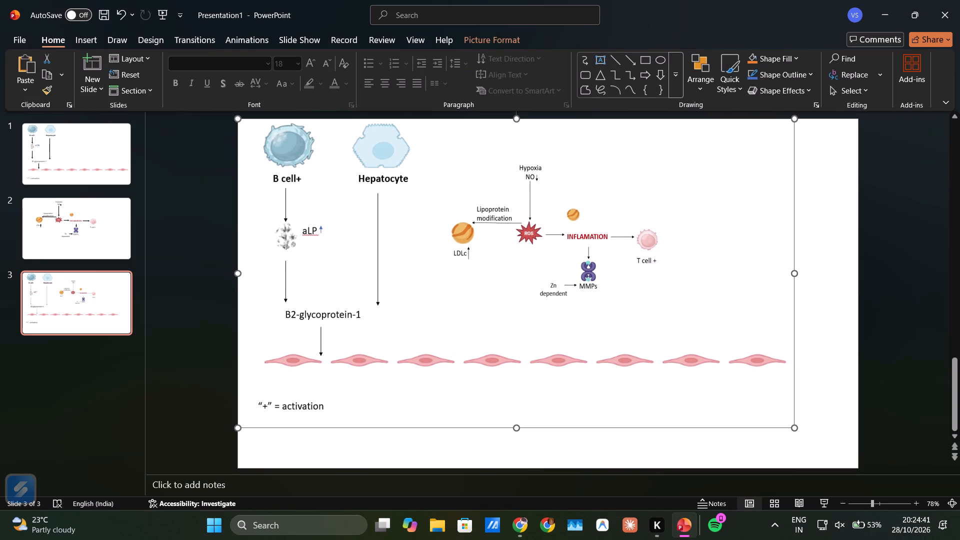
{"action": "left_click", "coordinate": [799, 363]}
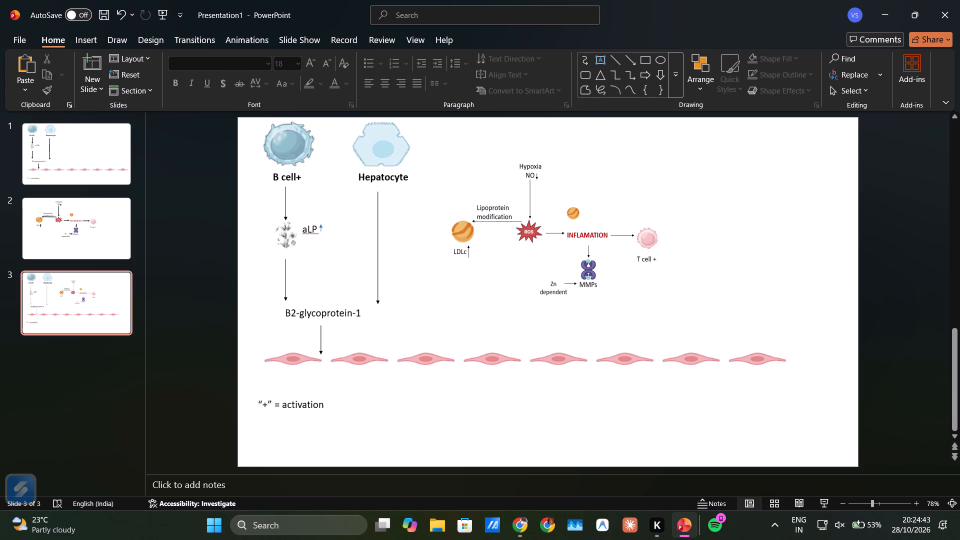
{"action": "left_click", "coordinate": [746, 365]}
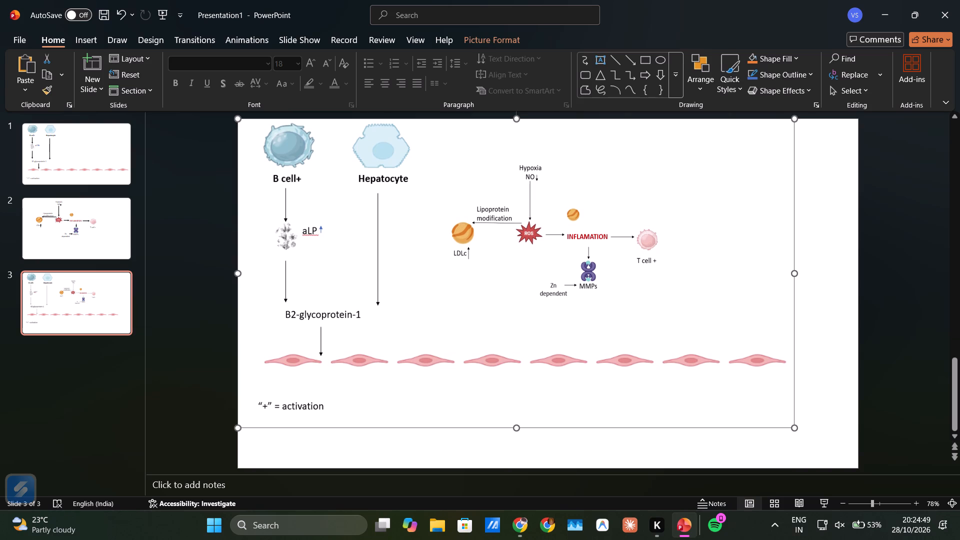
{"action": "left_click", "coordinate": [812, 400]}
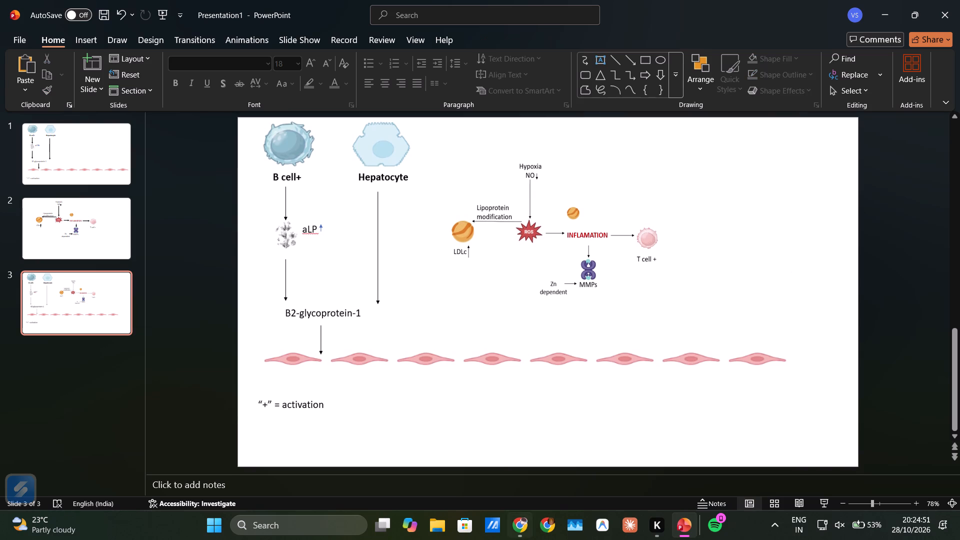
Switch to BioRender in Chrome, search the icons for "endothealel", and add the pink Endothelial cell 2 icon to the canvas.
{"action": "left_click", "coordinate": [519, 524]}
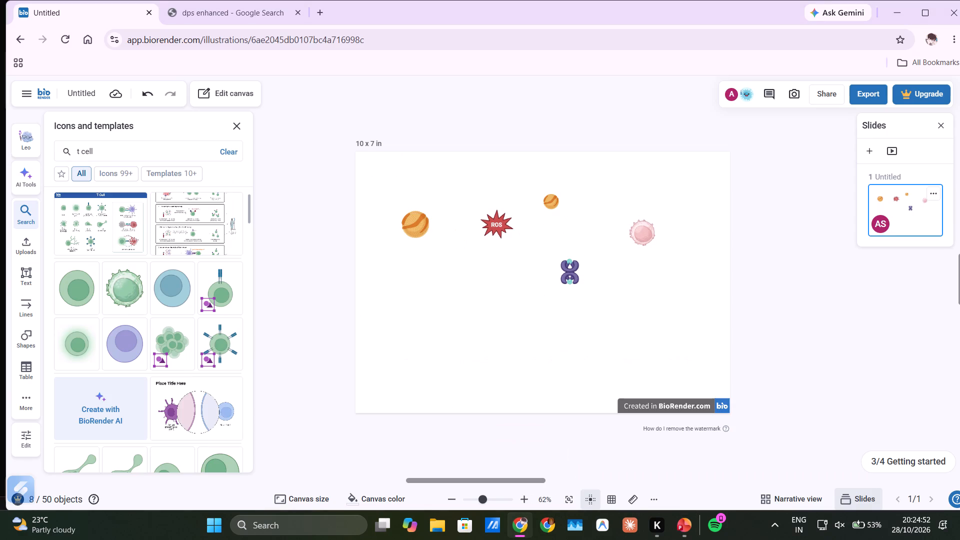
{"action": "scroll", "coordinate": [156, 329], "scroll_direction": "up", "scroll_amount": 2}
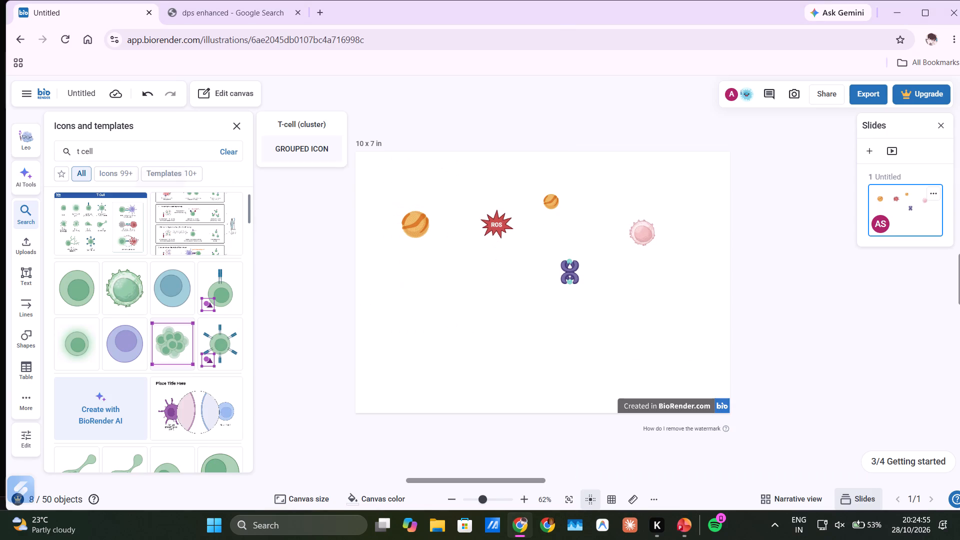
{"action": "scroll", "coordinate": [156, 329], "scroll_direction": "up", "scroll_amount": 2}
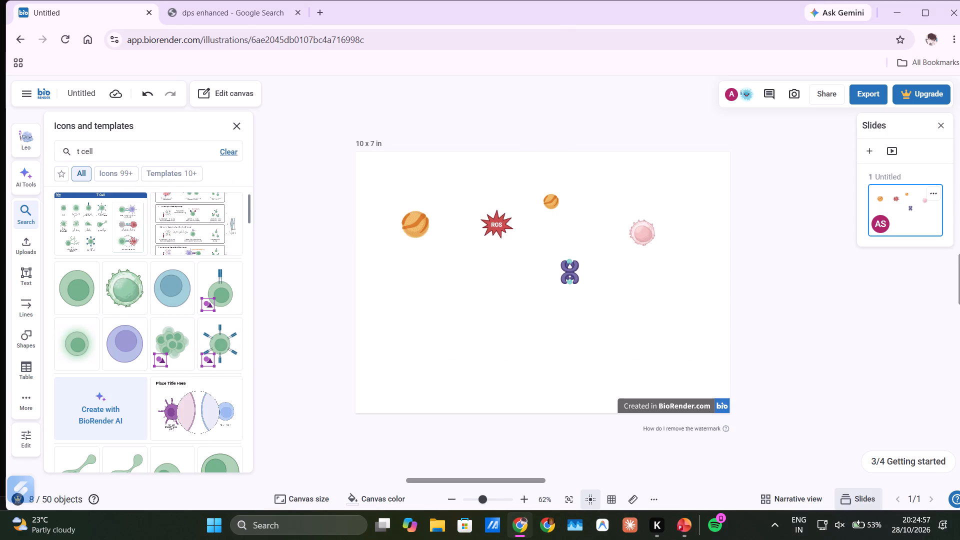
{"action": "left_click", "coordinate": [227, 150]}
{"action": "left_click", "coordinate": [119, 157]}
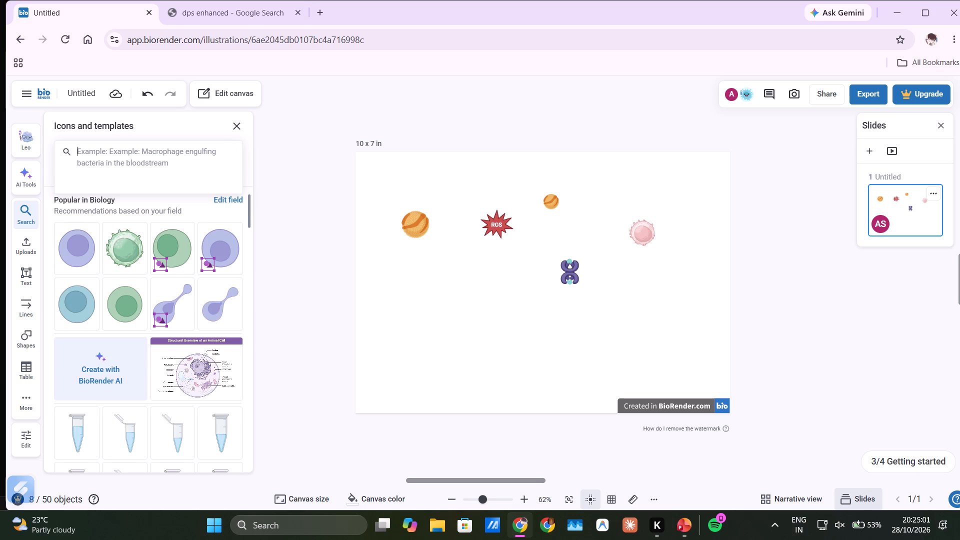
{"action": "type", "text": "en"}
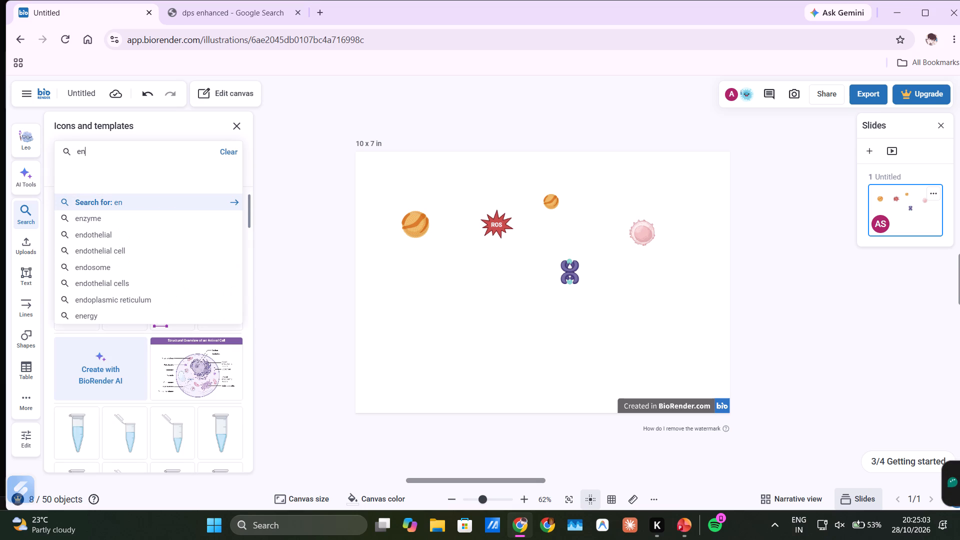
{"action": "type", "text": "do"}
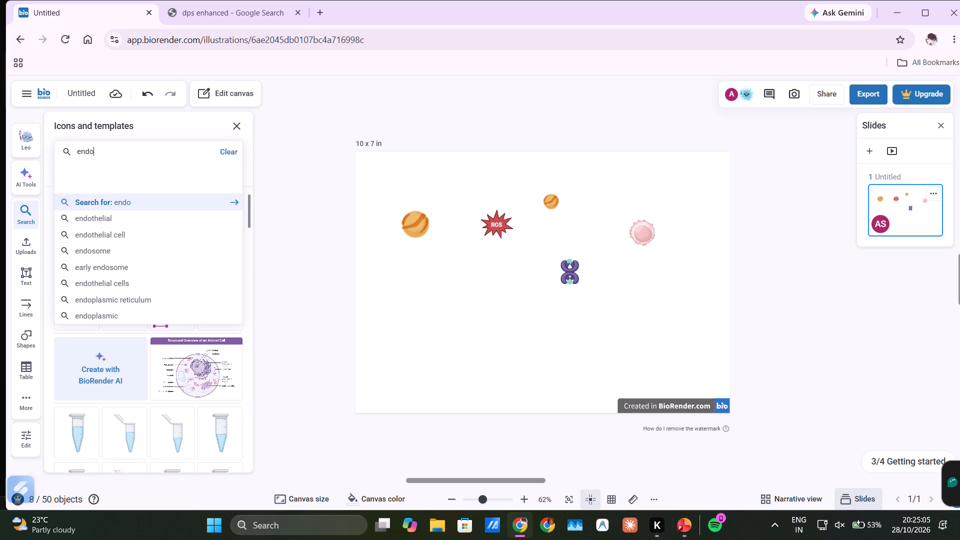
{"action": "key", "text": "y"}
{"action": "key", "text": "BackSpace"}
{"action": "type", "text": "thealel"}
{"action": "key", "text": "Return"}
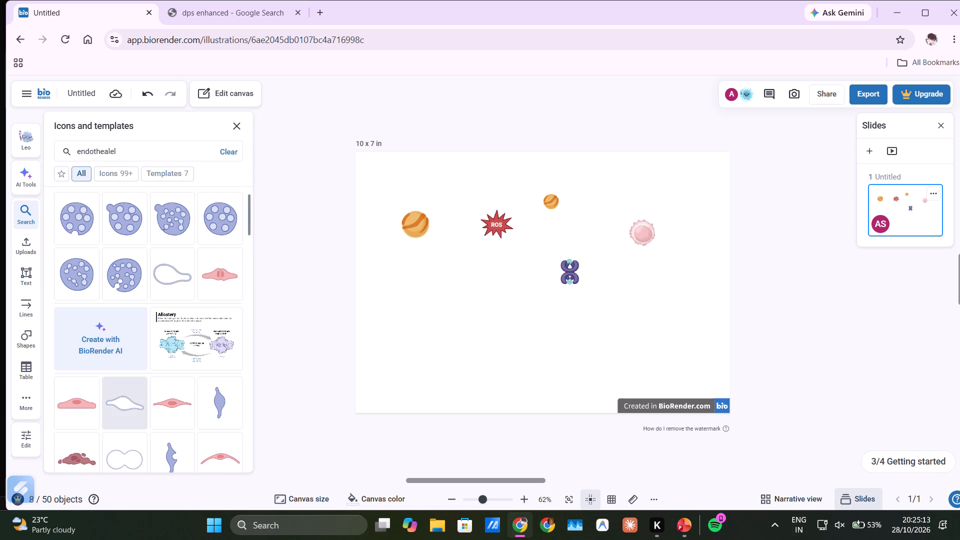
{"action": "scroll", "coordinate": [124, 400], "scroll_direction": "down", "scroll_amount": 1}
{"action": "left_click", "coordinate": [184, 317]}
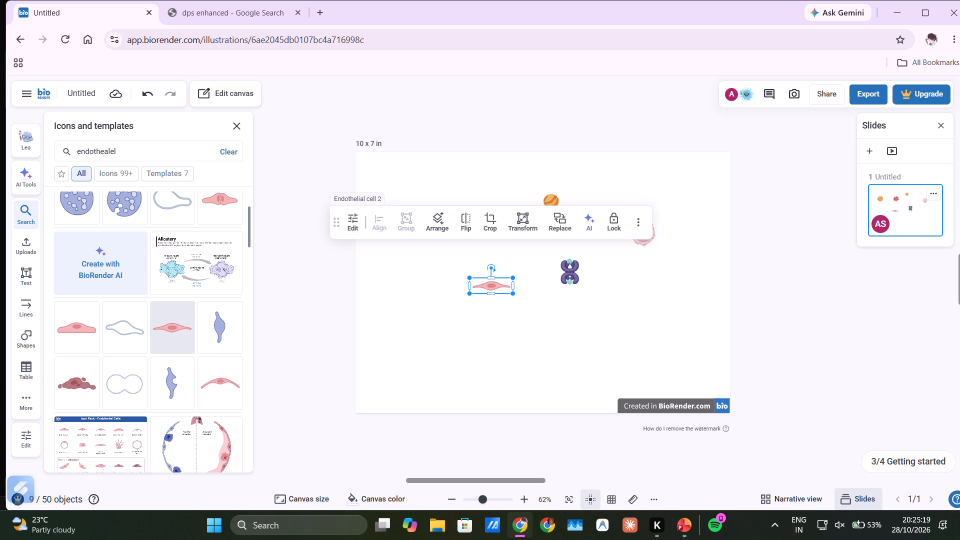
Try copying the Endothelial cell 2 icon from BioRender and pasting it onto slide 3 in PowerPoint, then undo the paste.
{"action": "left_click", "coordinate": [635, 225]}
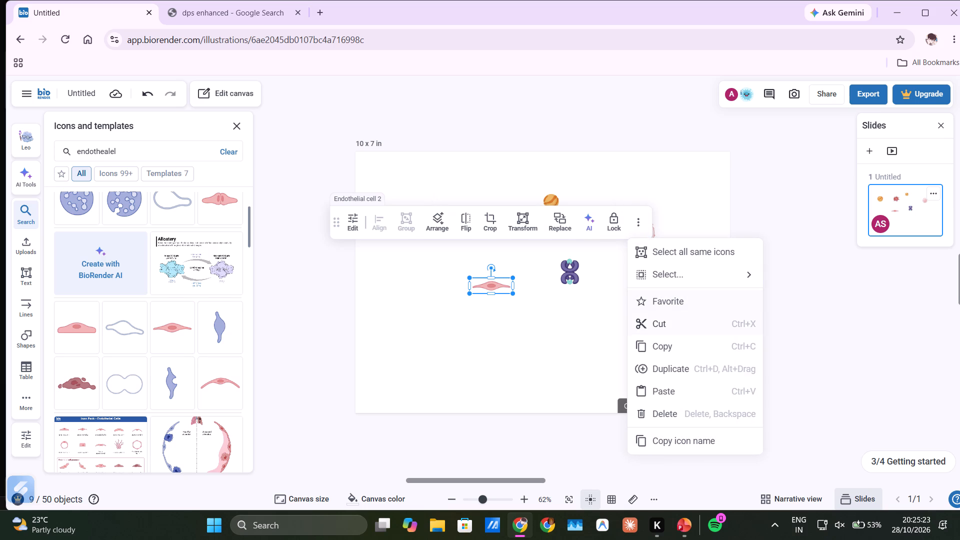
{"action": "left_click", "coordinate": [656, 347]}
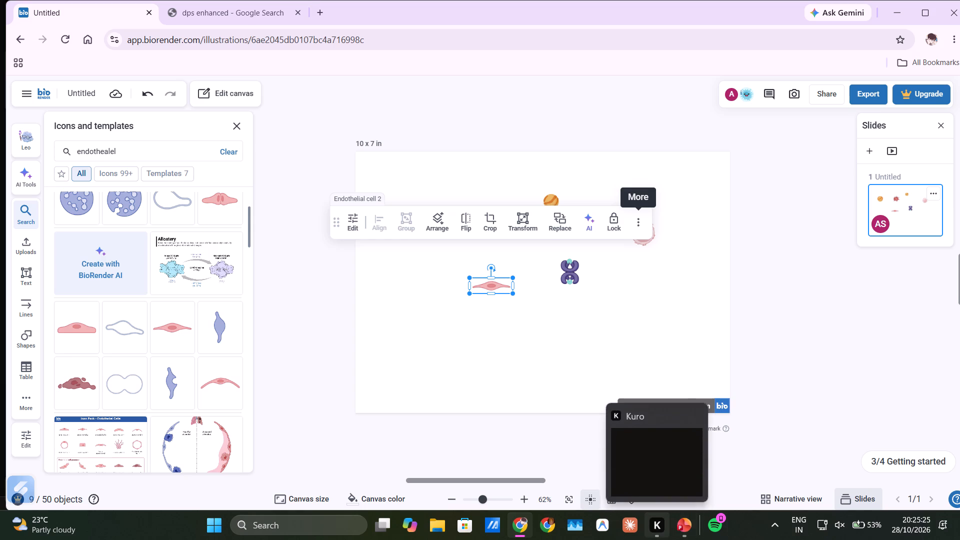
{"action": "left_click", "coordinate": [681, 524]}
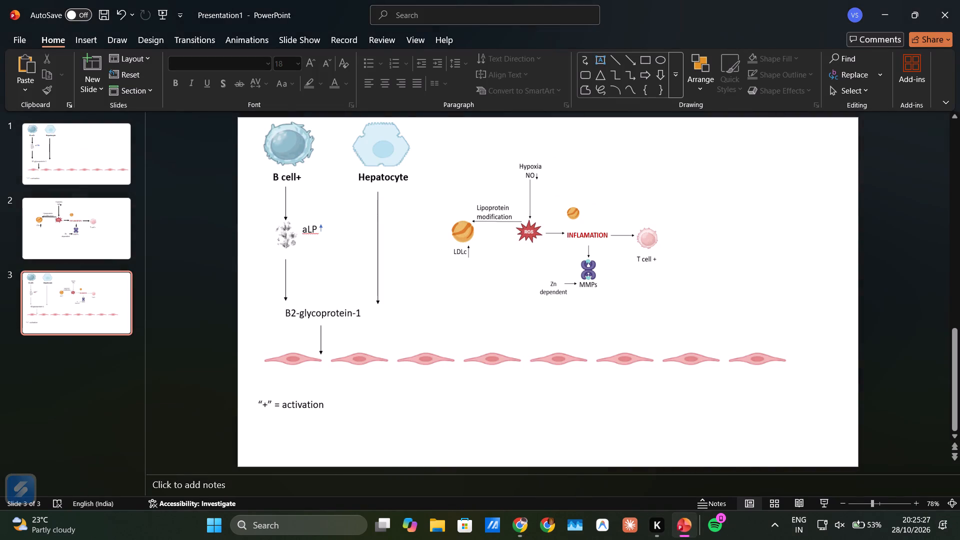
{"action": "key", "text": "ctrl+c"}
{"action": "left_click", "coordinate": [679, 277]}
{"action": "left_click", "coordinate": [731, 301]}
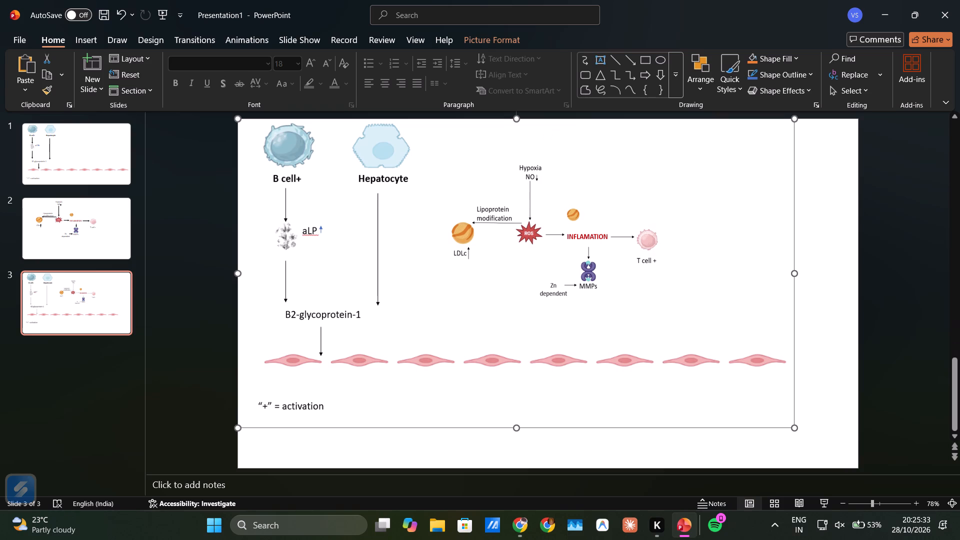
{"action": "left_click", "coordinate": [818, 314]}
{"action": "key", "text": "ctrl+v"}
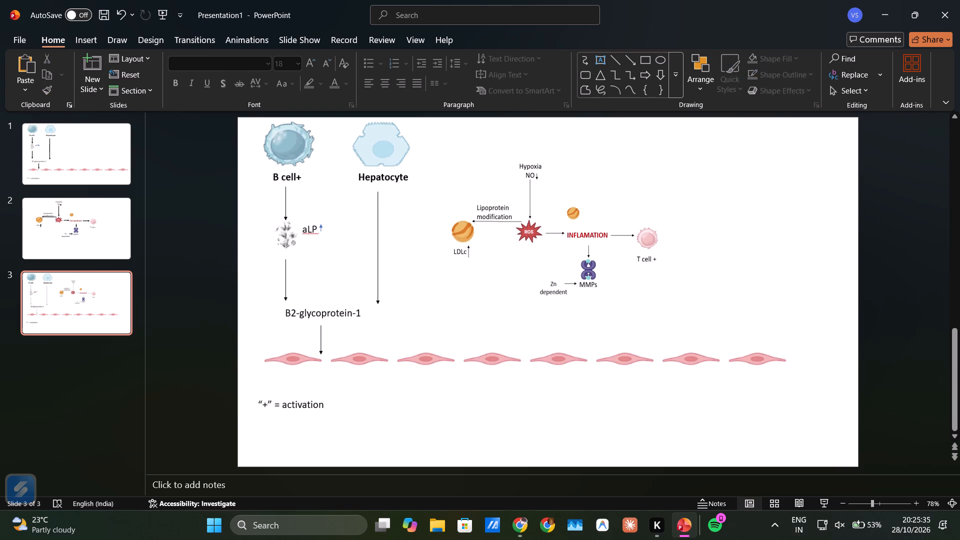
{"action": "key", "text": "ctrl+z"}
Return to BioRender, deselect the endothelial cell icon, and capture a rectangular screen snip of it at 91% zoom.
{"action": "left_click", "coordinate": [507, 526]}
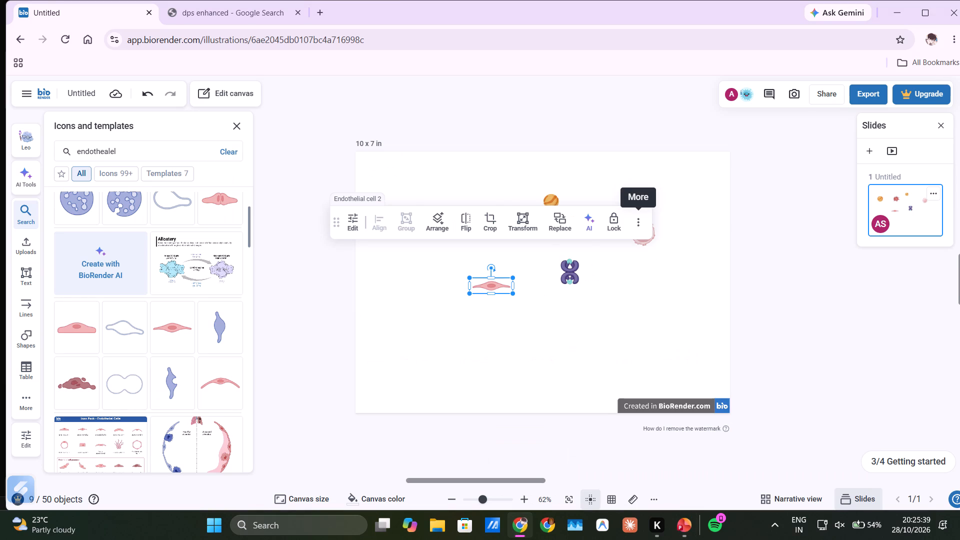
{"action": "scroll", "coordinate": [531, 405], "scroll_direction": "left", "scroll_amount": 1}
{"action": "left_click", "coordinate": [495, 307]}
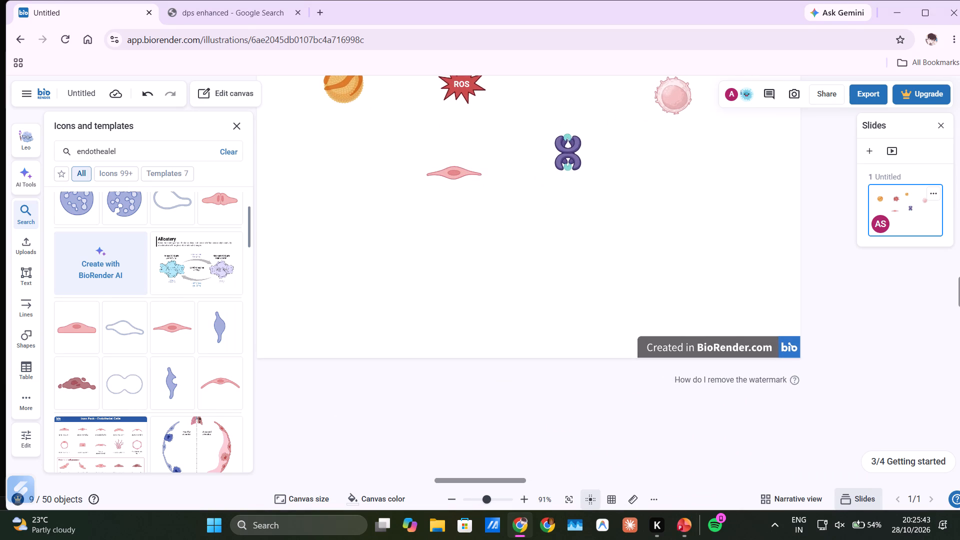
{"action": "key", "text": "shift+super+s"}
{"action": "left_click_drag", "start_coordinate": [411, 152], "coordinate": [482, 201]}
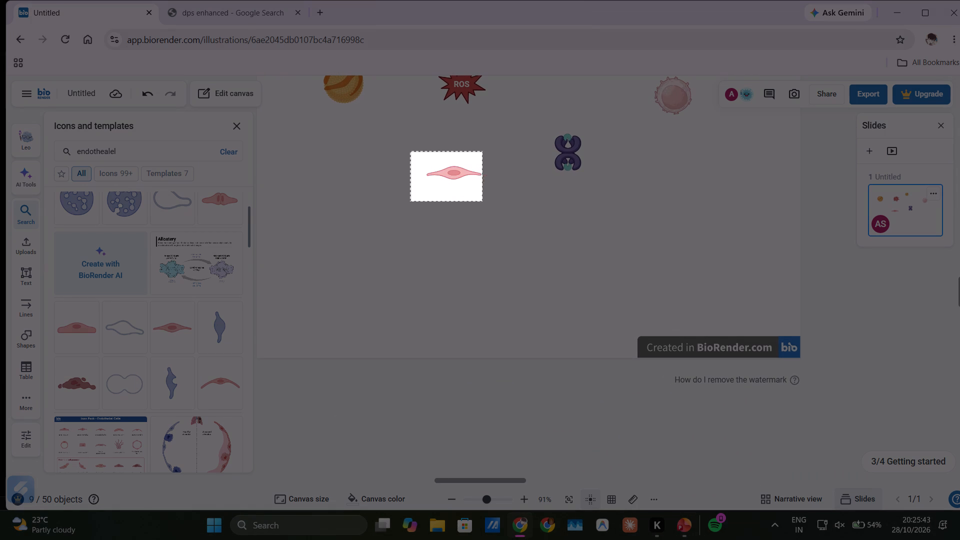
{"action": "left_click_drag", "start_coordinate": [482, 201], "coordinate": [495, 194]}
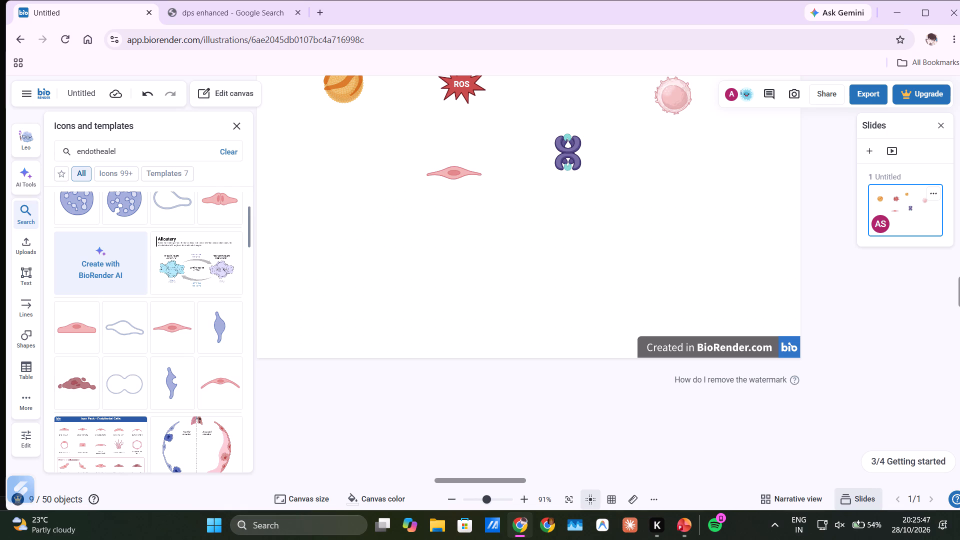
Switch to PowerPoint and paste two copies of the captured endothelial cell snip onto slide 3.
{"action": "left_click", "coordinate": [676, 528]}
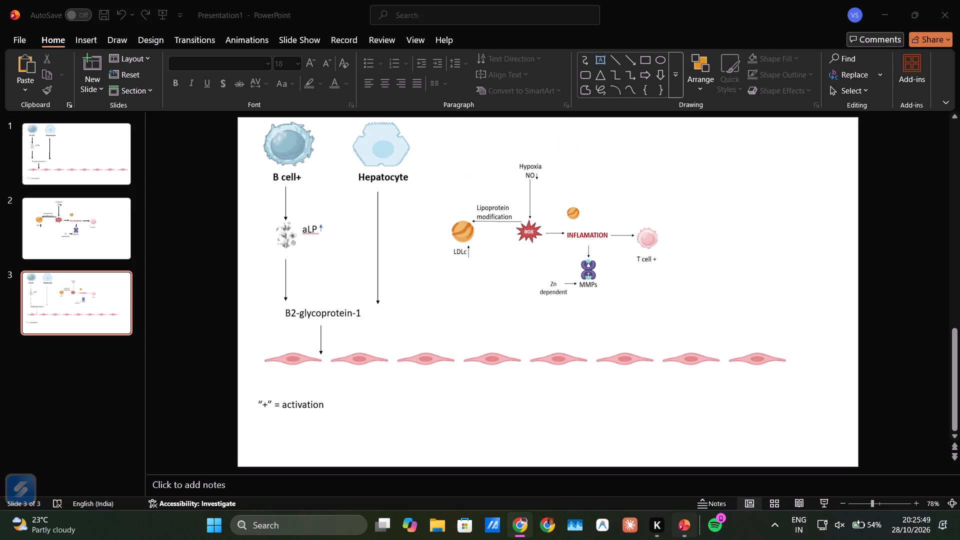
{"action": "left_click", "coordinate": [935, 536]}
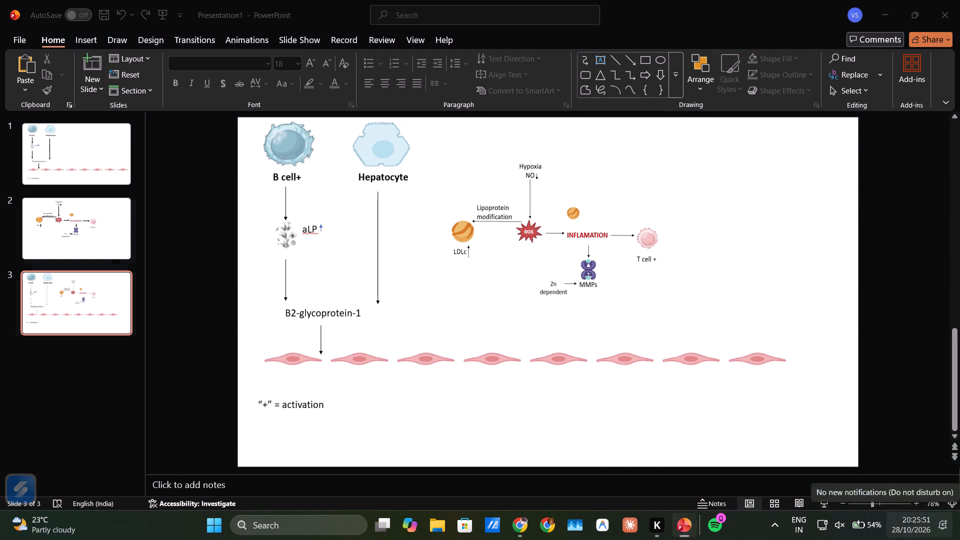
{"action": "left_click", "coordinate": [610, 451]}
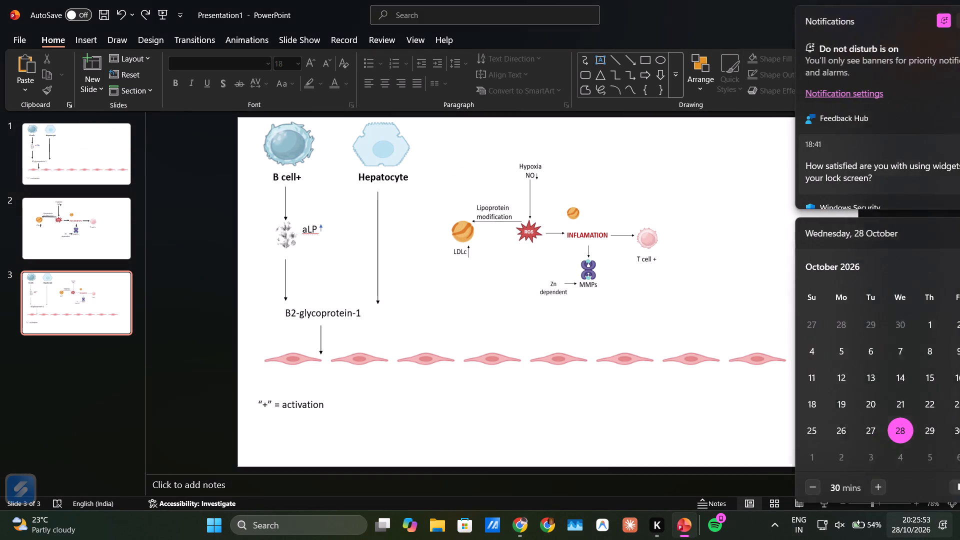
{"action": "key", "text": "ctrl+v"}
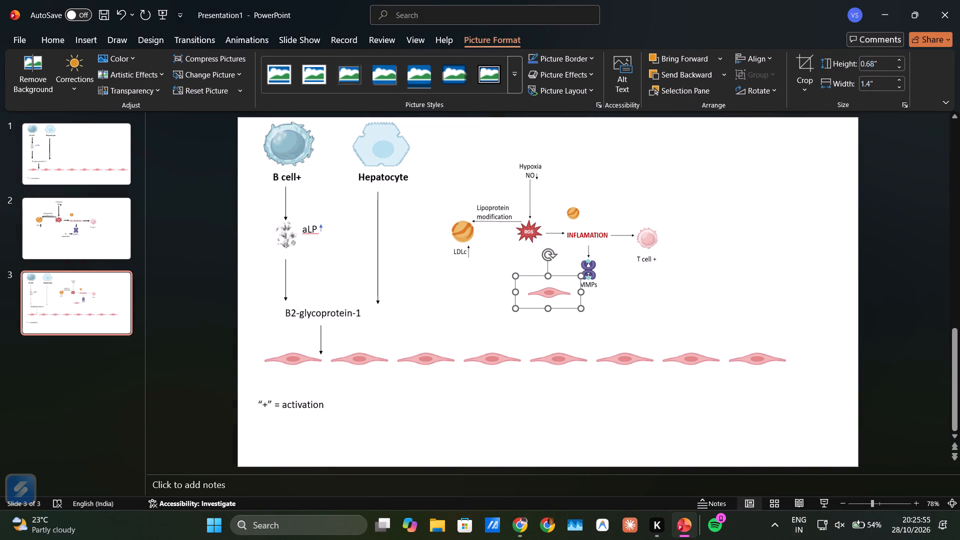
{"action": "left_click", "coordinate": [689, 420]}
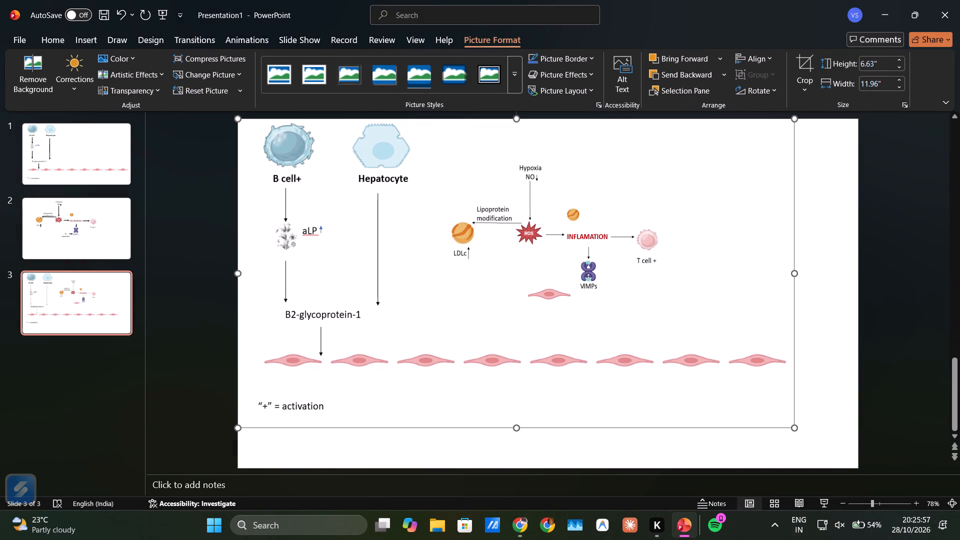
{"action": "left_click", "coordinate": [832, 406]}
{"action": "left_click", "coordinate": [767, 440]}
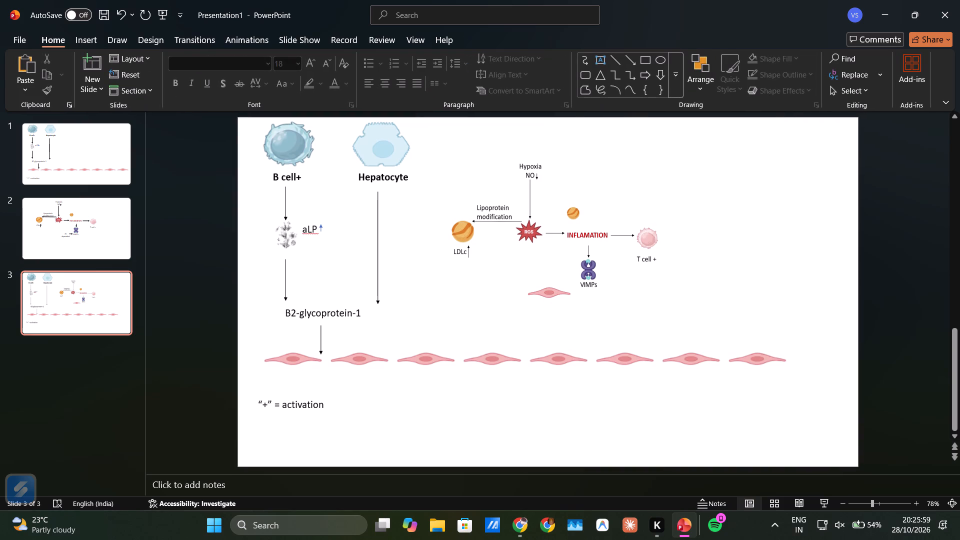
{"action": "key", "text": "ctrl+v"}
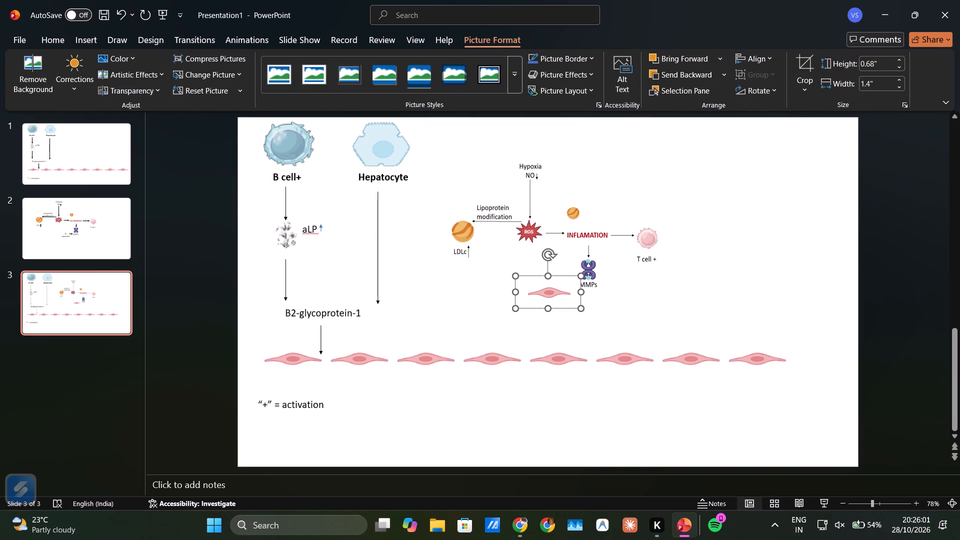
Move the newest endothelial cell copy to the empty area beside the inflammation pathway and remove its background.
{"action": "left_click_drag", "start_coordinate": [551, 290], "coordinate": [819, 363]}
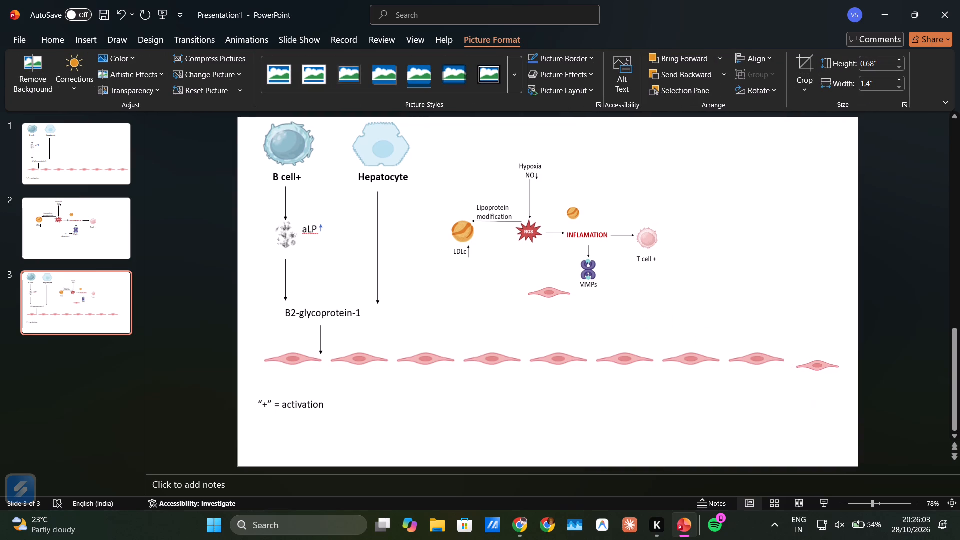
{"action": "left_click_drag", "start_coordinate": [819, 363], "coordinate": [738, 302]}
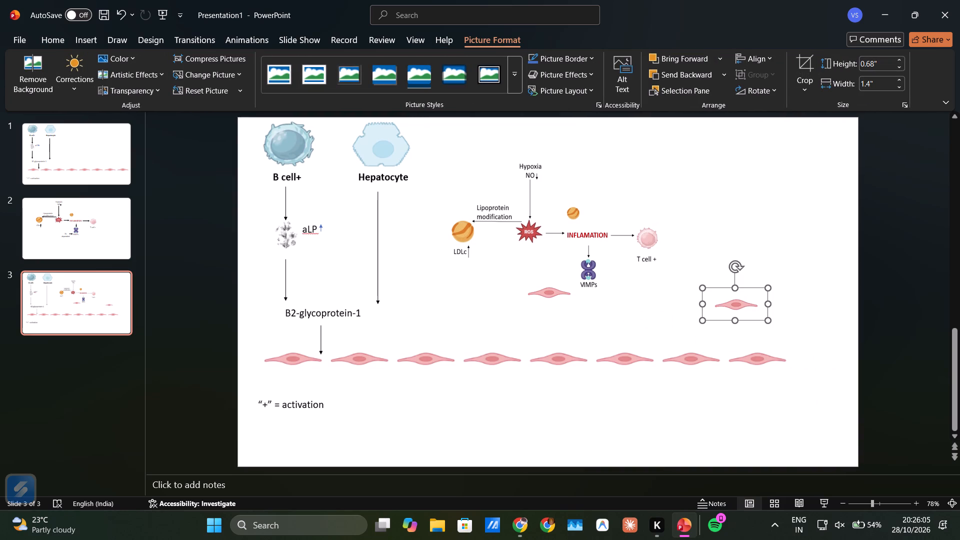
{"action": "left_click", "coordinate": [36, 85]}
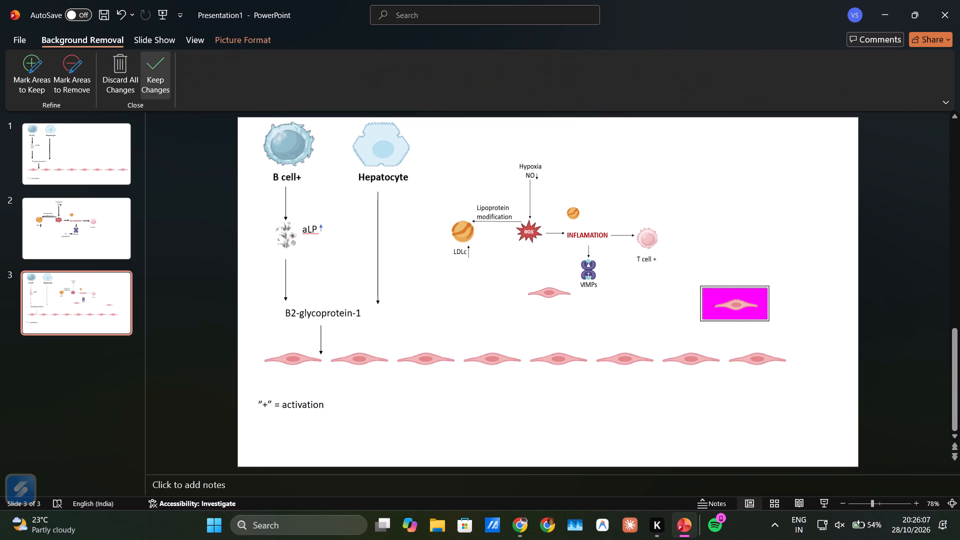
{"action": "left_click", "coordinate": [150, 71]}
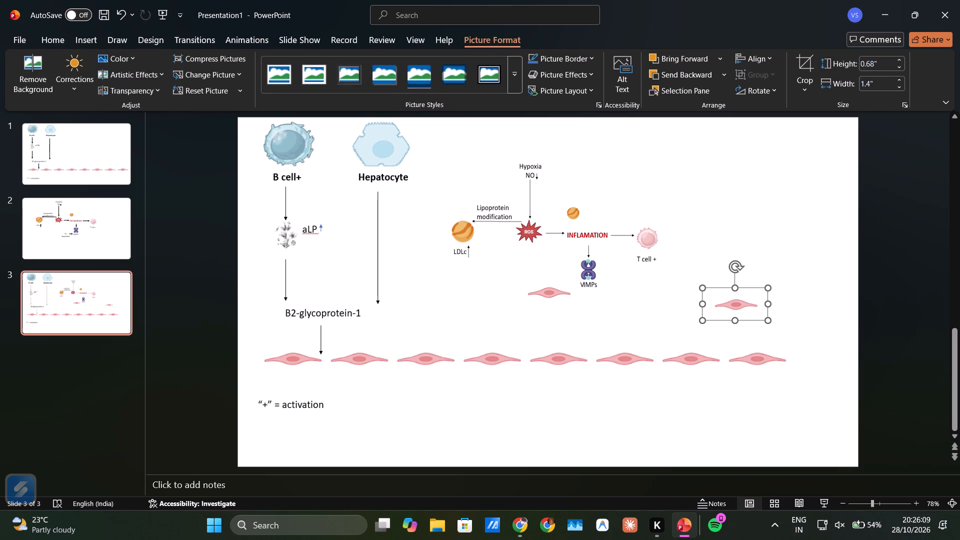
Enlarge the background-free endothelial cell to about 0.85" by 1.73" and align it as the ninth cell ending the row.
{"action": "left_click_drag", "start_coordinate": [752, 295], "coordinate": [825, 349]}
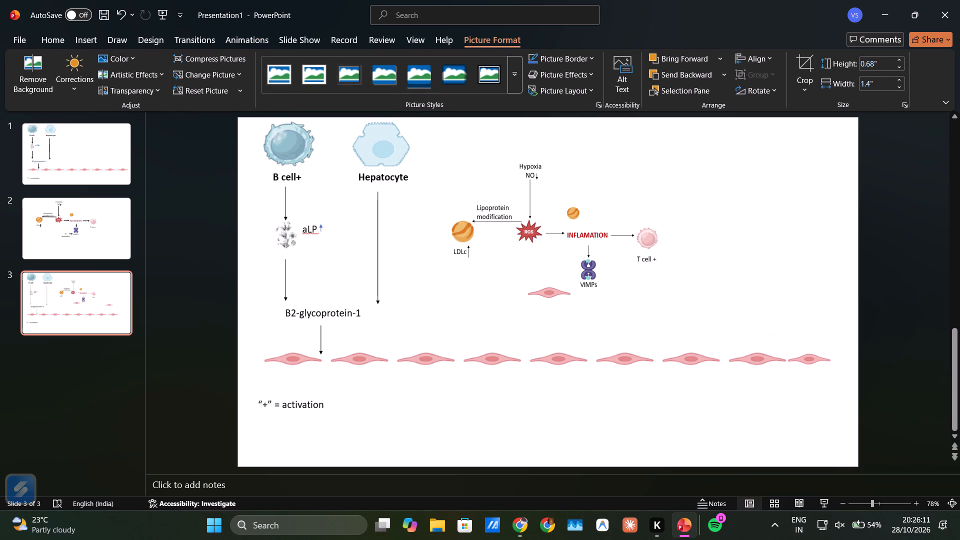
{"action": "left_click_drag", "start_coordinate": [825, 349], "coordinate": [827, 348]}
{"action": "left_click_drag", "start_coordinate": [844, 343], "coordinate": [850, 343]}
{"action": "left_click_drag", "start_coordinate": [819, 357], "coordinate": [760, 359]}
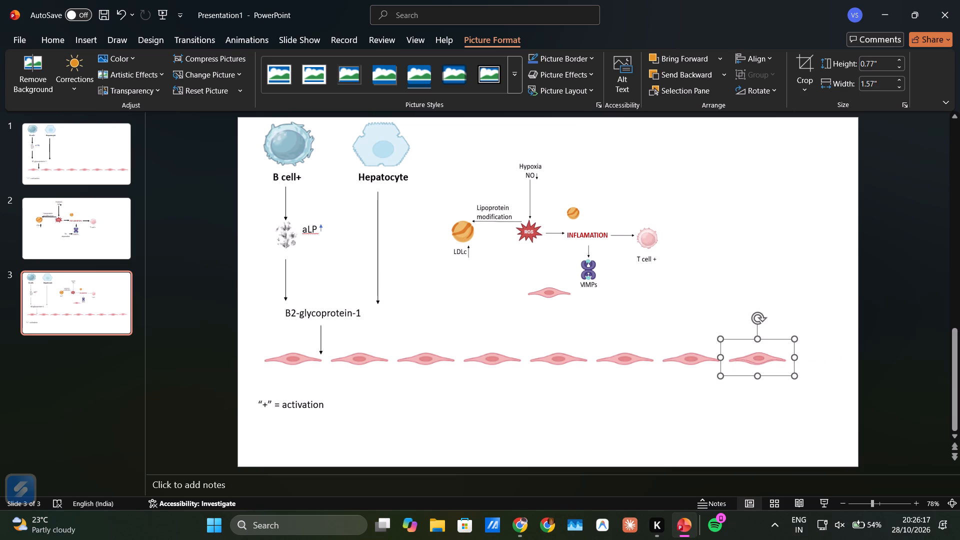
{"action": "left_click", "coordinate": [797, 340]}
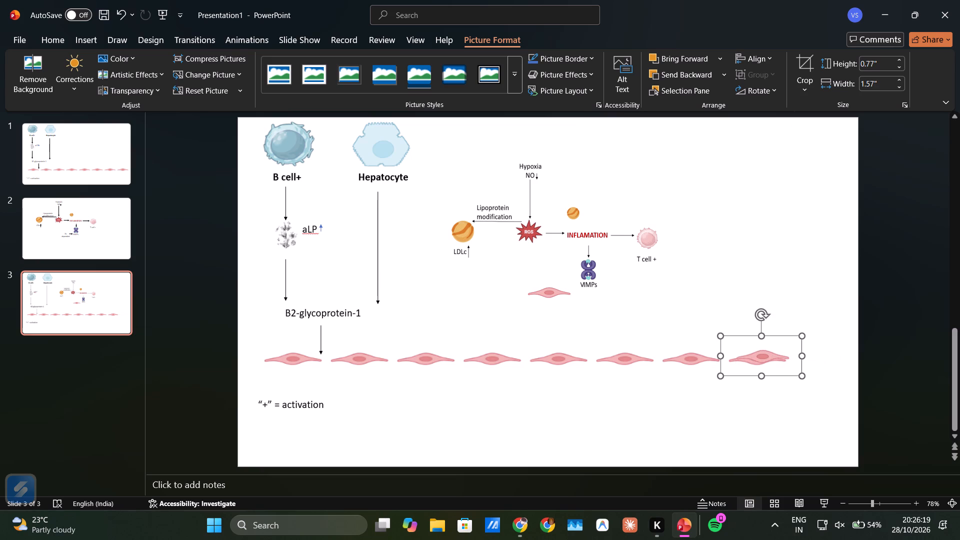
{"action": "left_click_drag", "start_coordinate": [765, 353], "coordinate": [762, 355]}
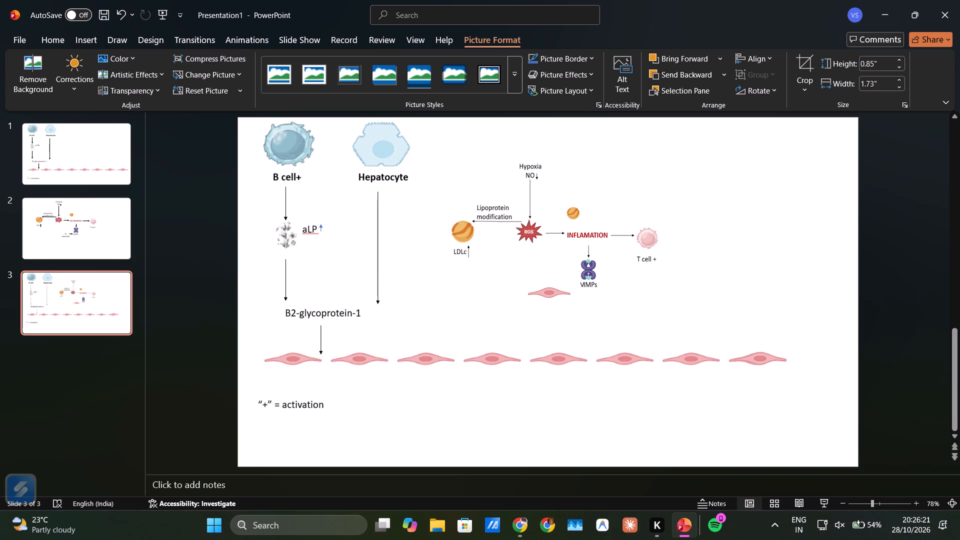
{"action": "left_click_drag", "start_coordinate": [762, 355], "coordinate": [817, 355]}
{"action": "left_click_drag", "start_coordinate": [817, 355], "coordinate": [821, 355]}
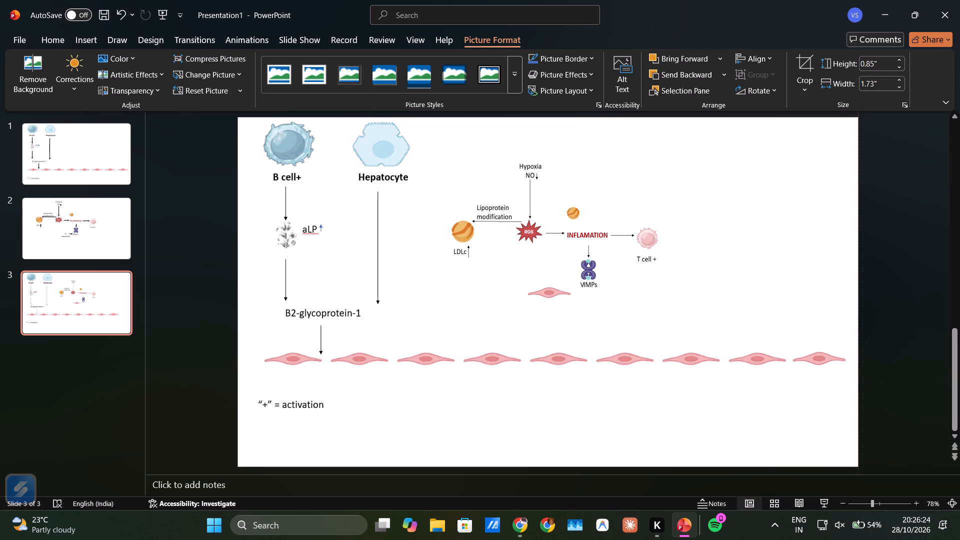
{"action": "left_click_drag", "start_coordinate": [821, 355], "coordinate": [821, 357]}
Delete the spare endothelial cell snip overlapping the MMPs label.
{"action": "left_click", "coordinate": [640, 409]}
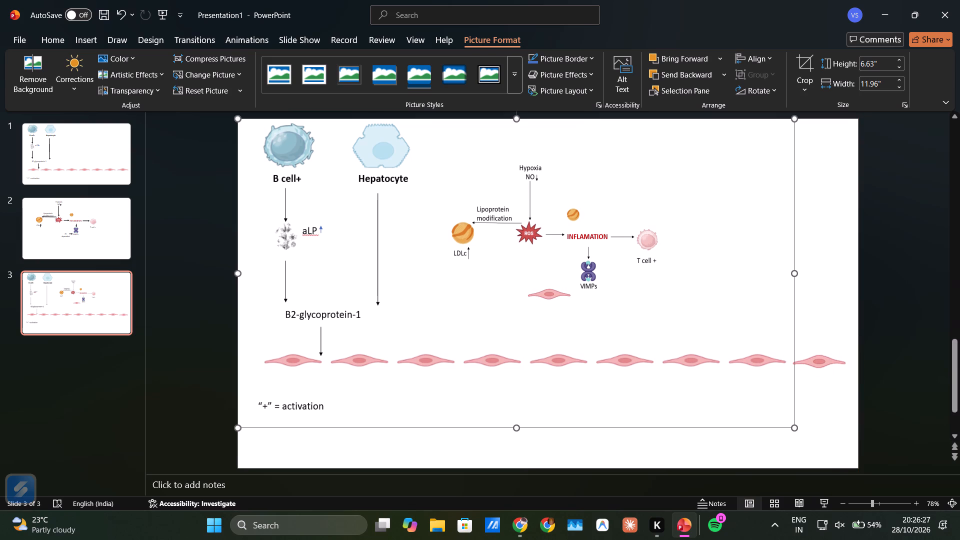
{"action": "left_click", "coordinate": [555, 300]}
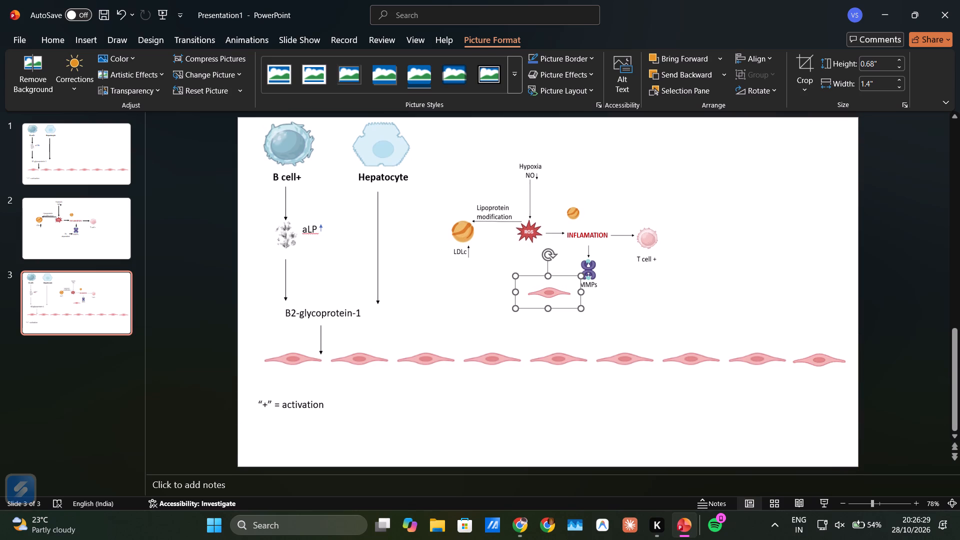
{"action": "key", "text": "BackSpace"}
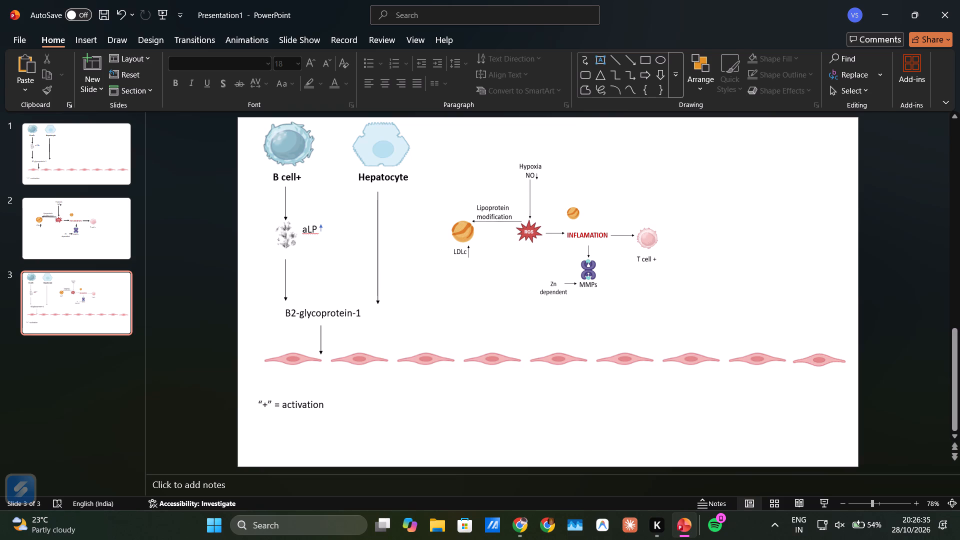
Draw a vertical arrow about 3.98" long from below LDLc down past the endothelial row, and apply the medium-weight black line style.
{"action": "left_click", "coordinate": [634, 62]}
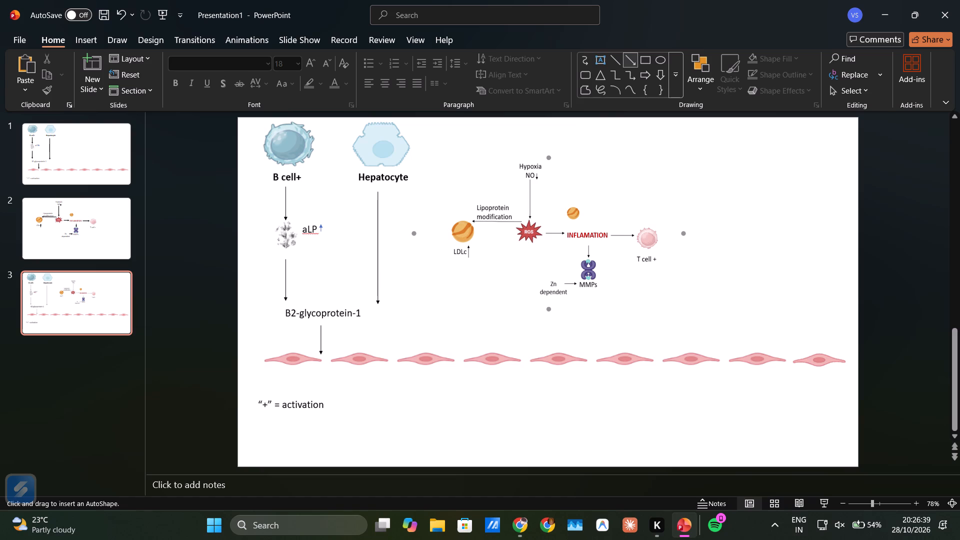
{"action": "left_click_drag", "start_coordinate": [463, 261], "coordinate": [466, 465]}
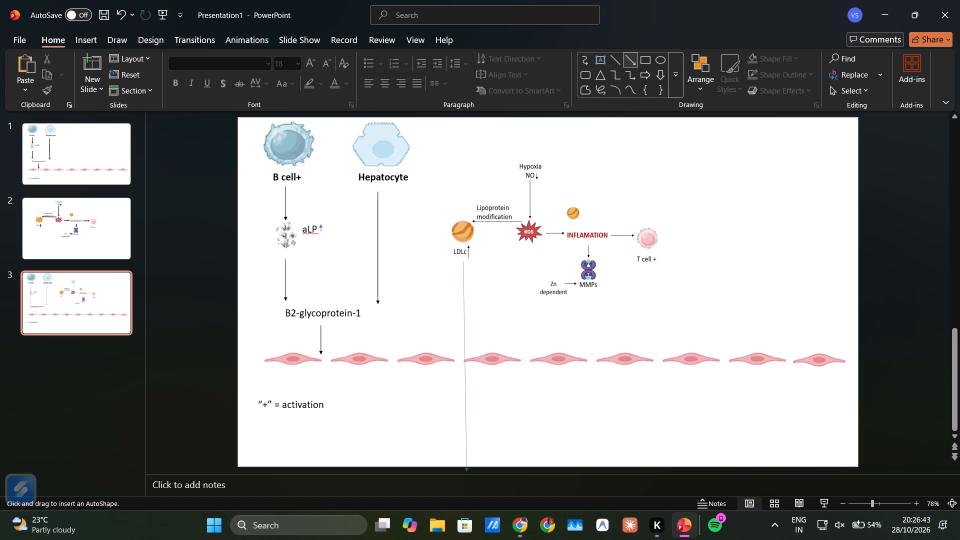
{"action": "left_click_drag", "start_coordinate": [466, 465], "coordinate": [465, 446]}
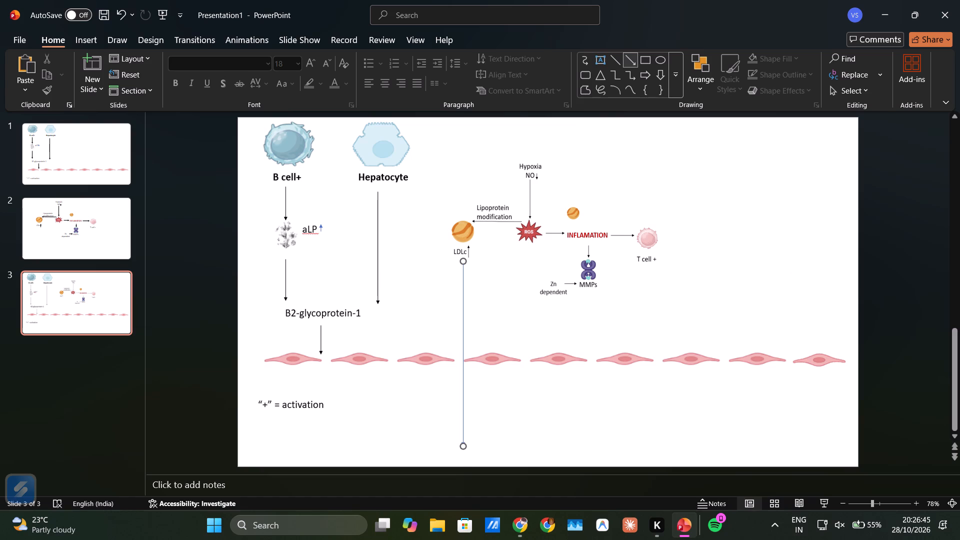
{"action": "left_click", "coordinate": [324, 86]}
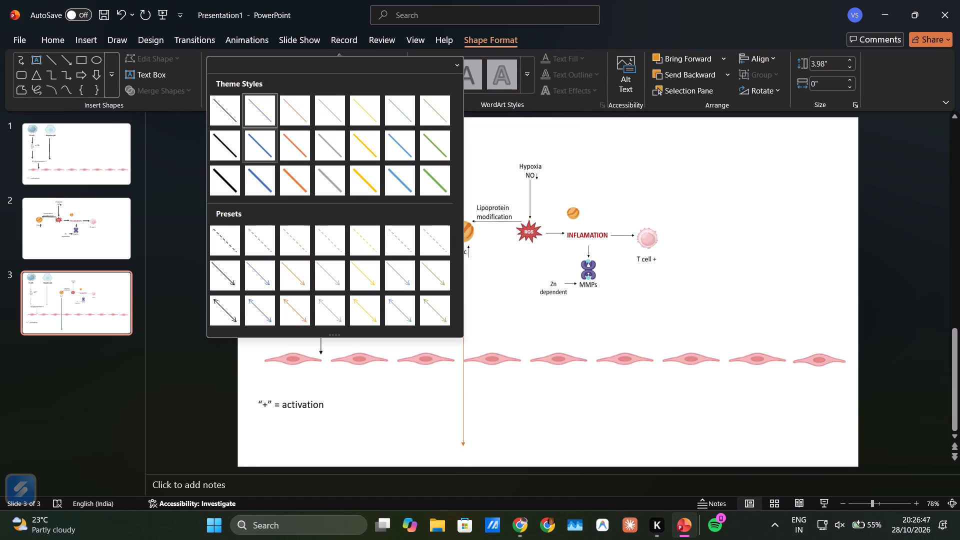
{"action": "left_click", "coordinate": [230, 146]}
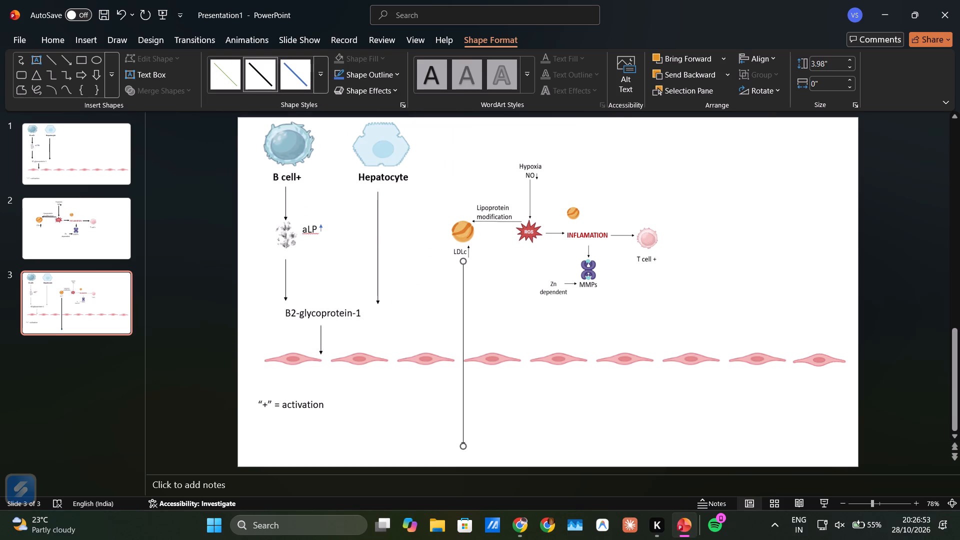
Draw a second vertical arrow about 1.85" long from beside LDLc down to the endothelial row, in the same medium-weight black line style.
{"action": "left_click", "coordinate": [59, 63]}
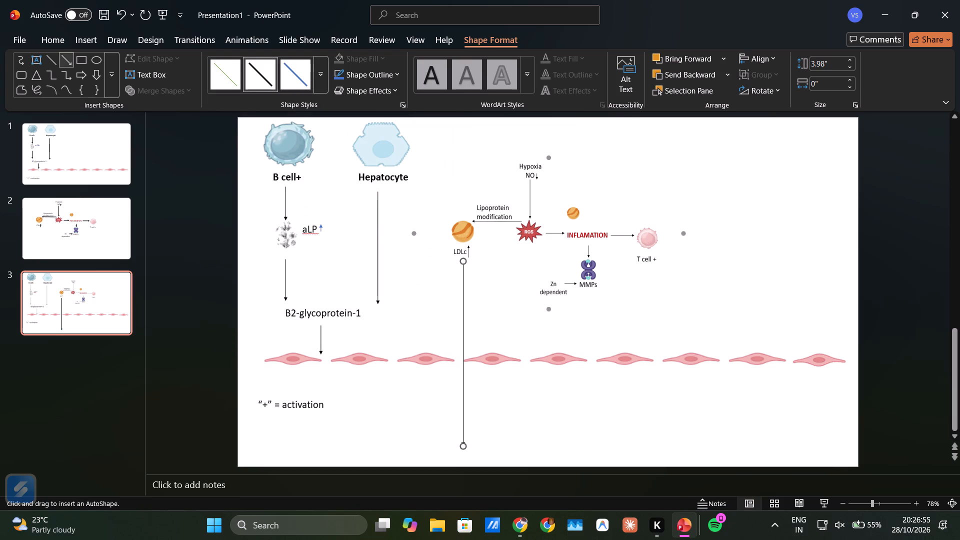
{"action": "left_click_drag", "start_coordinate": [479, 263], "coordinate": [488, 328]}
{"action": "left_click_drag", "start_coordinate": [488, 328], "coordinate": [481, 349]}
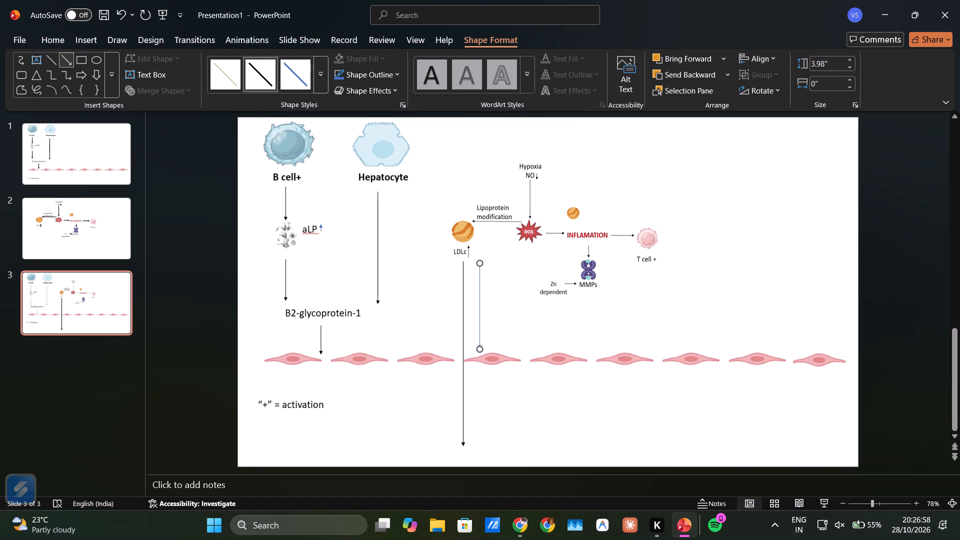
{"action": "left_click", "coordinate": [327, 78]}
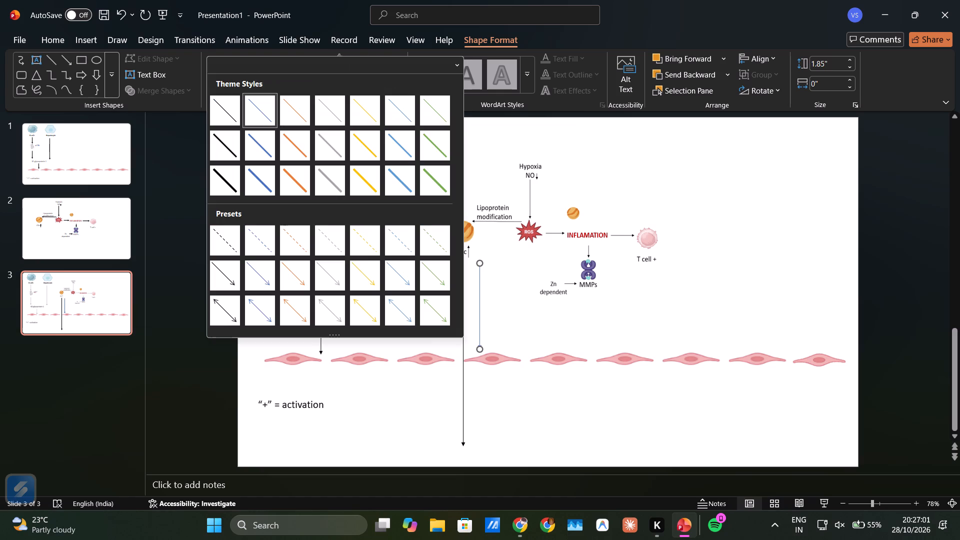
{"action": "left_click", "coordinate": [225, 142]}
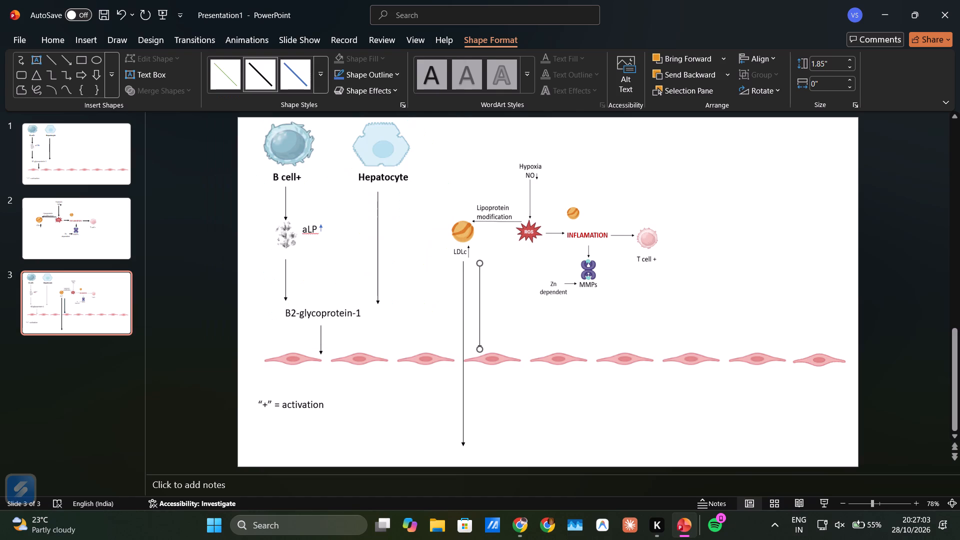
Reposition the two arrows under LDLc side by side, with the long one passing between the third and fourth endothelial cells.
{"action": "left_click", "coordinate": [464, 298]}
{"action": "left_click_drag", "start_coordinate": [464, 298], "coordinate": [460, 298]}
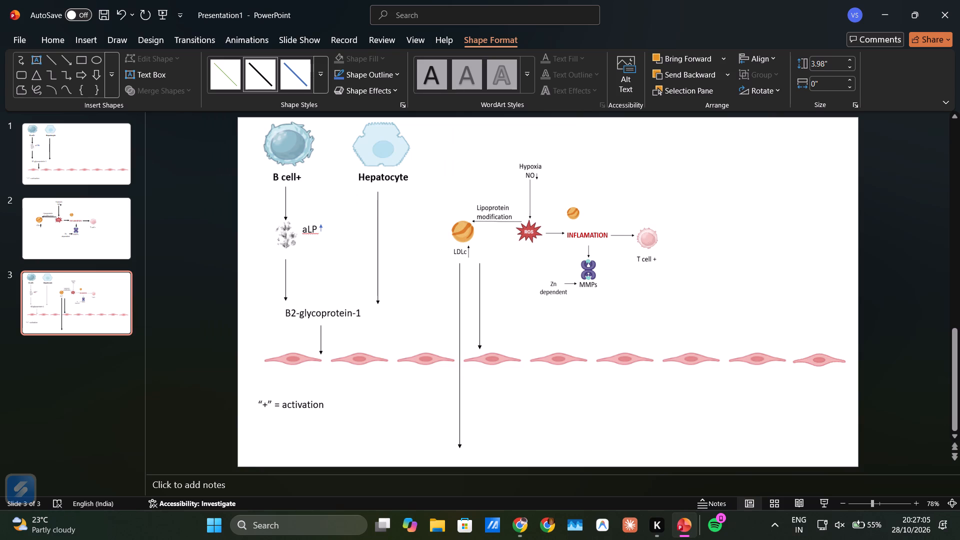
{"action": "left_click_drag", "start_coordinate": [460, 298], "coordinate": [456, 298]}
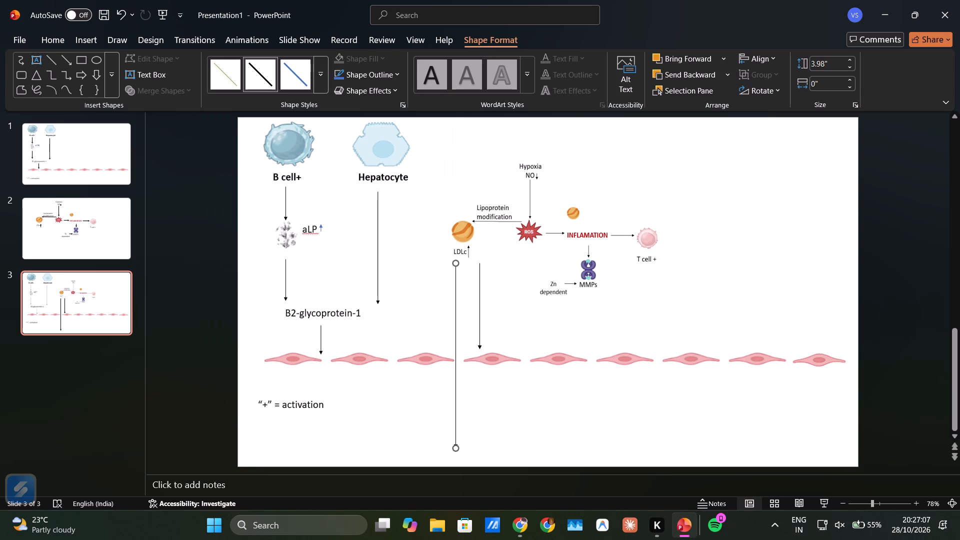
{"action": "left_click_drag", "start_coordinate": [478, 300], "coordinate": [469, 302]}
{"action": "left_click_drag", "start_coordinate": [469, 302], "coordinate": [479, 304]}
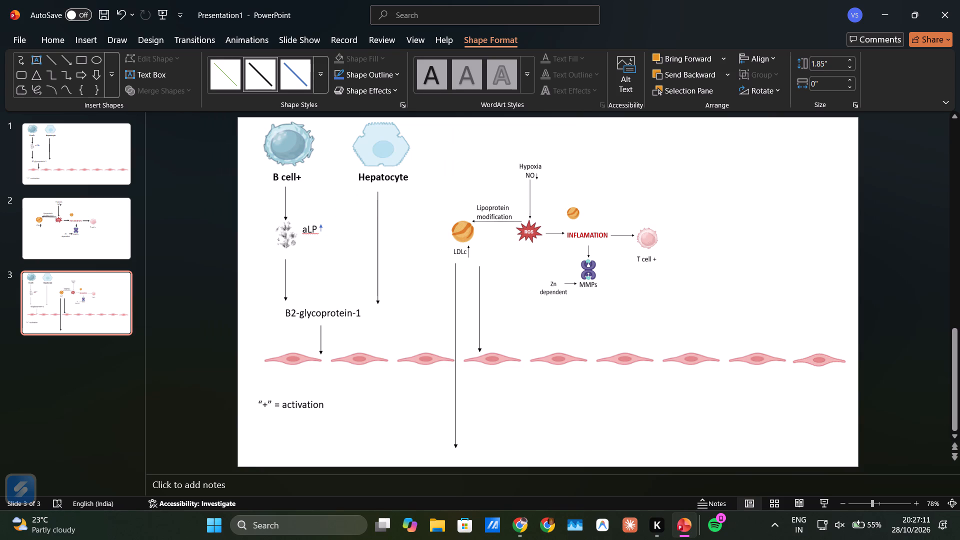
{"action": "left_click_drag", "start_coordinate": [479, 304], "coordinate": [472, 301]}
Shift the shorter LDLc arrow slightly closer to the long arrow beside it.
{"action": "left_click_drag", "start_coordinate": [472, 301], "coordinate": [468, 301]}
{"action": "left_click", "coordinate": [648, 318]}
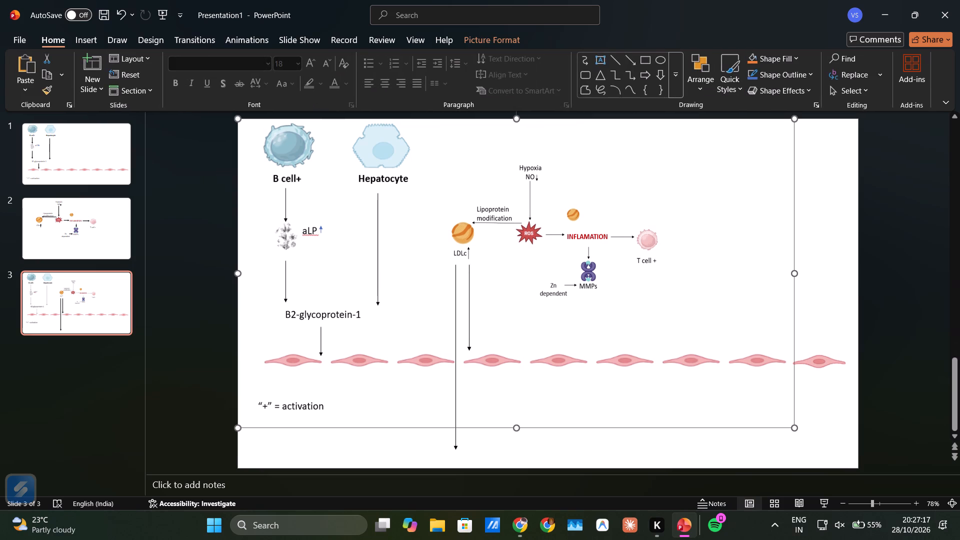
{"action": "left_click", "coordinate": [817, 304]}
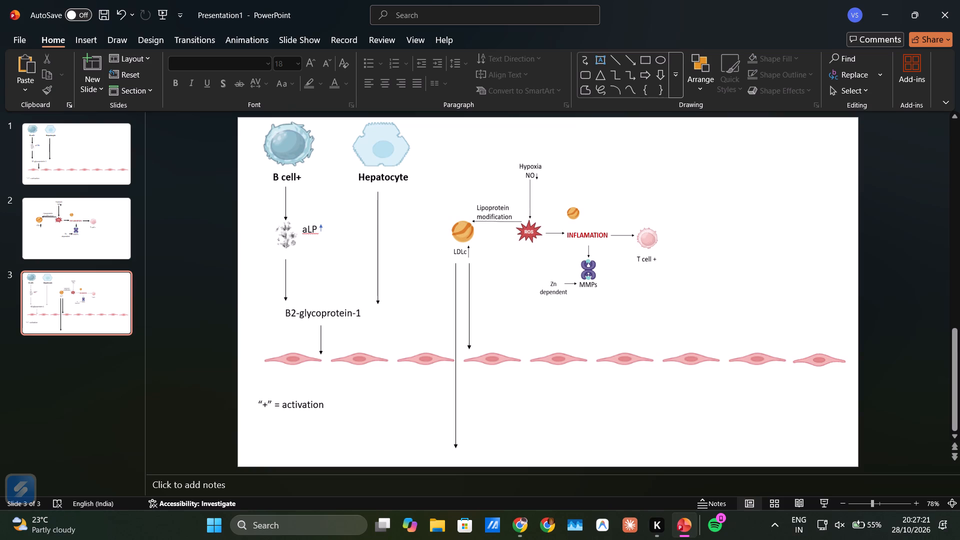
Draw a vertical arrow about 2.72" long from below ROS down past the endothelial row, in the medium-weight black line style.
{"action": "left_click", "coordinate": [637, 62]}
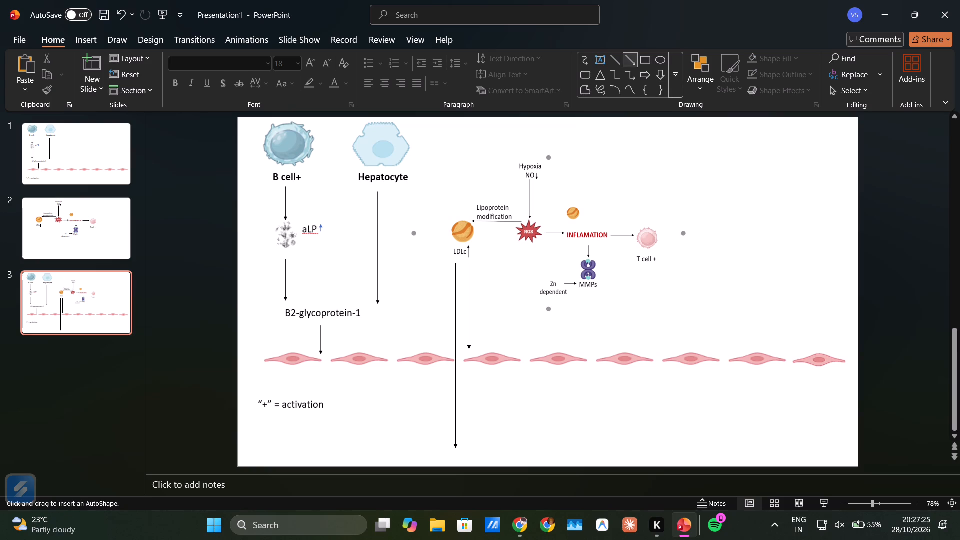
{"action": "left_click_drag", "start_coordinate": [523, 243], "coordinate": [527, 291]}
{"action": "left_click_drag", "start_coordinate": [527, 291], "coordinate": [528, 369]}
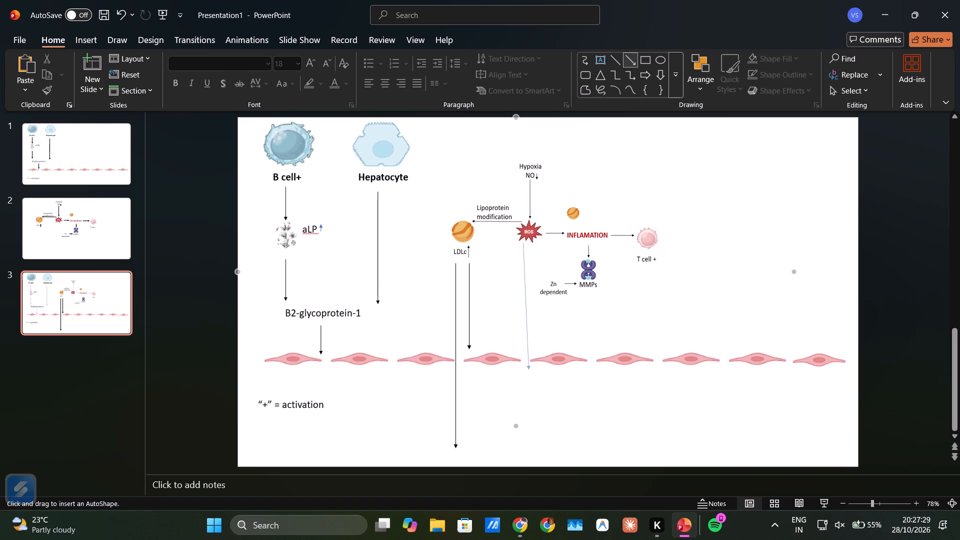
{"action": "left_click_drag", "start_coordinate": [528, 369], "coordinate": [526, 369]}
{"action": "left_click_drag", "start_coordinate": [526, 369], "coordinate": [525, 369]}
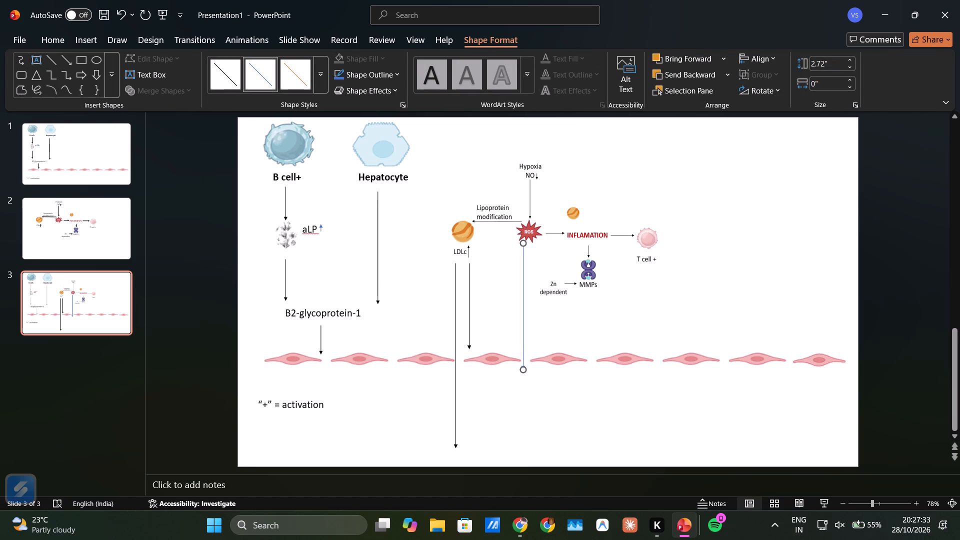
{"action": "left_click", "coordinate": [321, 87]}
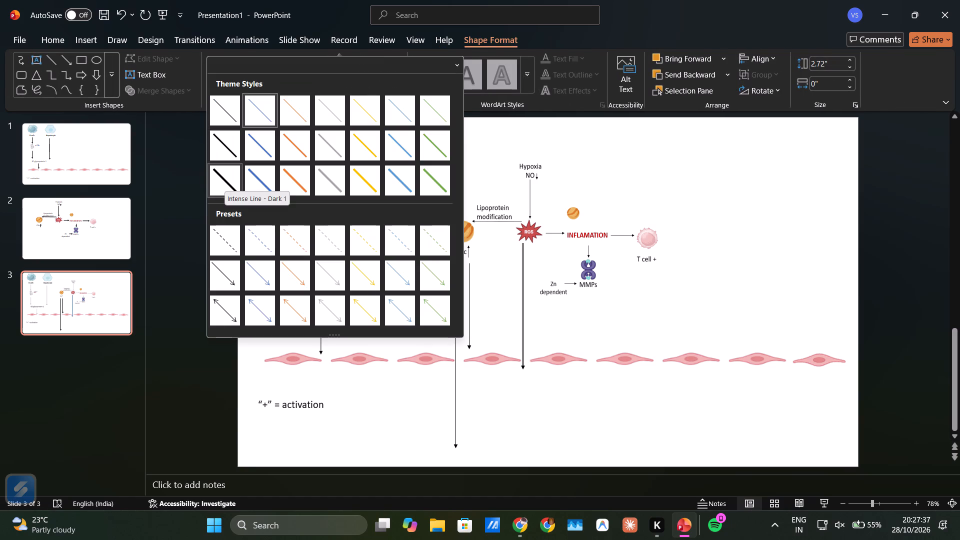
{"action": "left_click", "coordinate": [223, 156]}
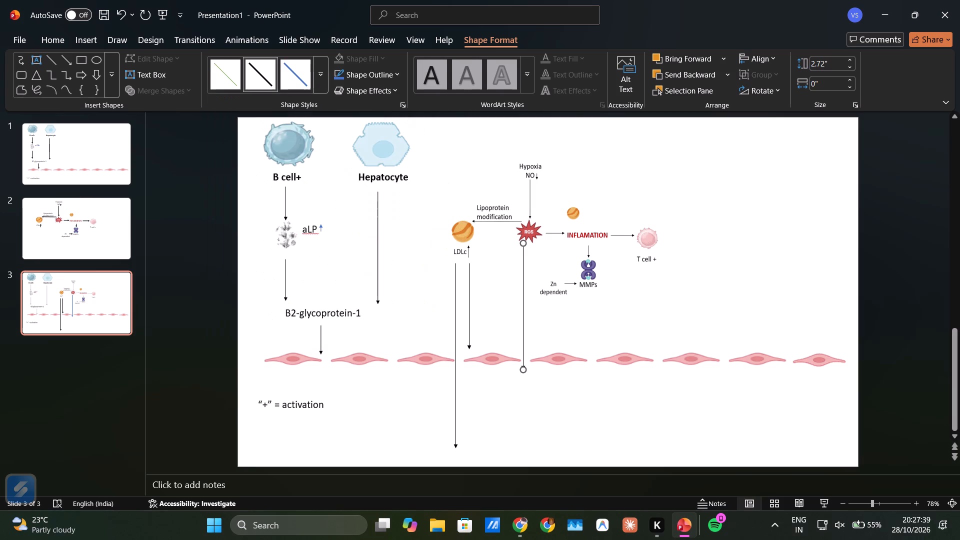
{"action": "left_click", "coordinate": [521, 383]}
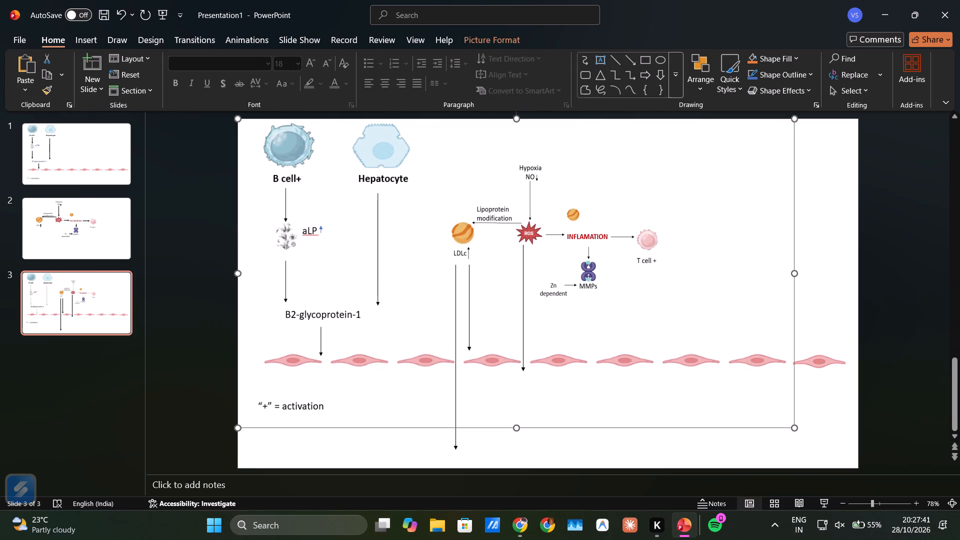
{"action": "left_click", "coordinate": [820, 402]}
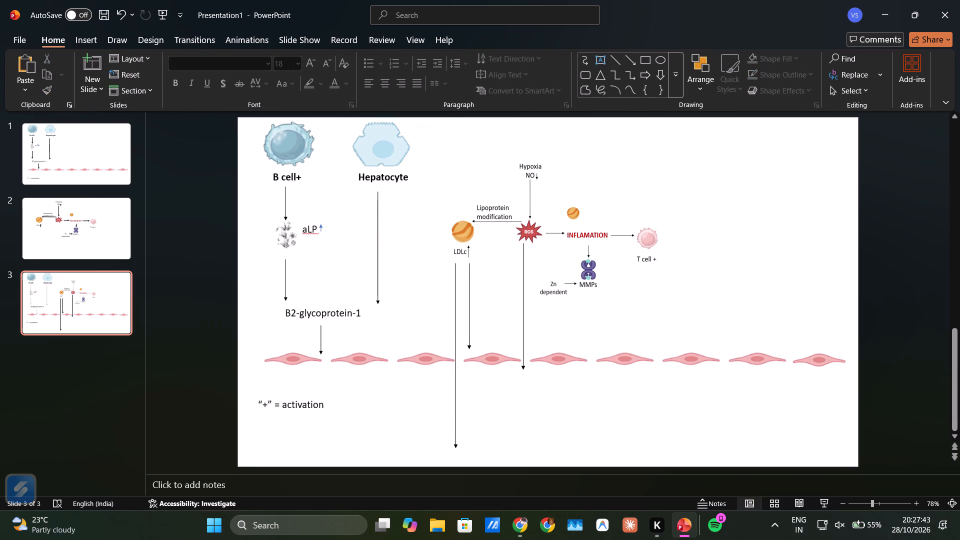
Draw a second vertical arrow about 2.2" long from below ROS down to the fifth endothelial cell, in the medium-weight black line style.
{"action": "left_click", "coordinate": [628, 66]}
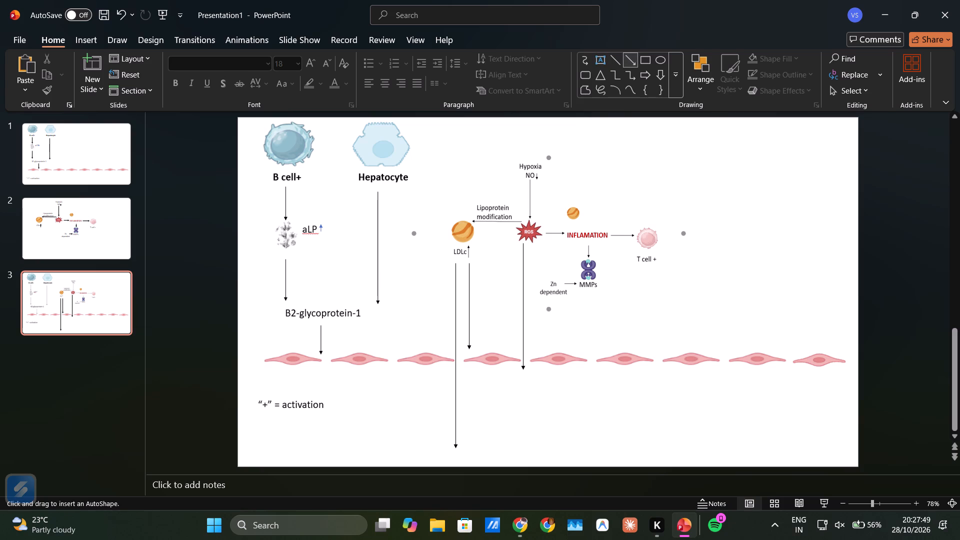
{"action": "left_click_drag", "start_coordinate": [533, 246], "coordinate": [537, 351]}
{"action": "left_click_drag", "start_coordinate": [537, 351], "coordinate": [535, 350]}
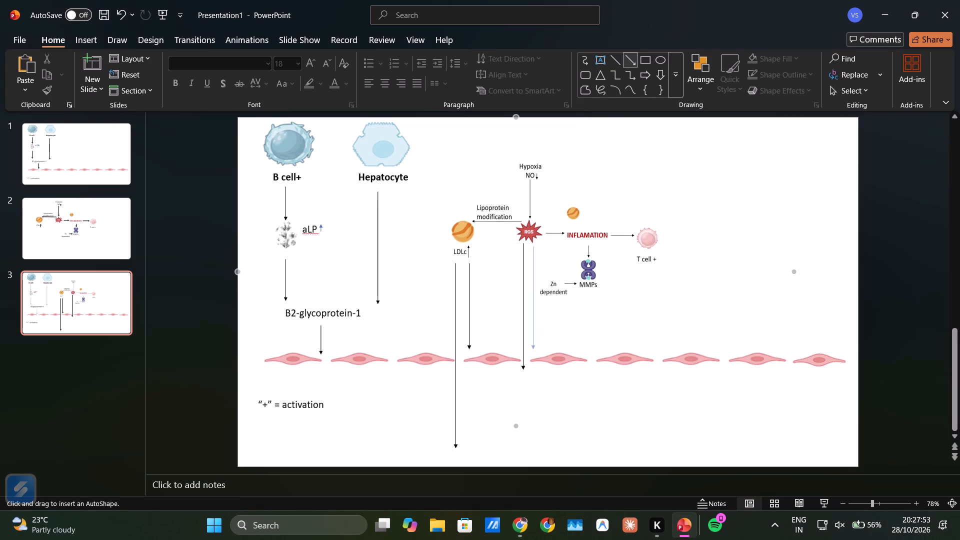
{"action": "left_click_drag", "start_coordinate": [535, 350], "coordinate": [536, 345]}
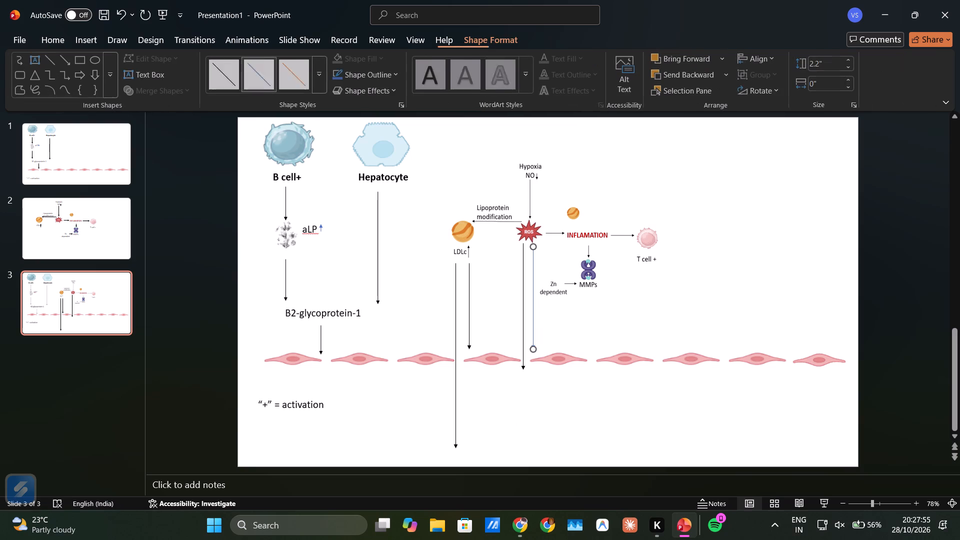
{"action": "left_click", "coordinate": [319, 76]}
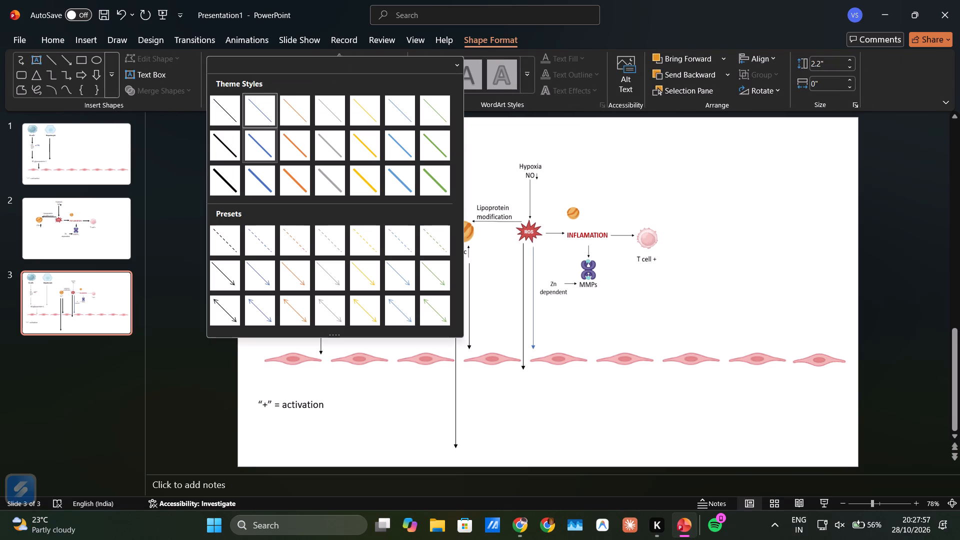
{"action": "left_click", "coordinate": [225, 145]}
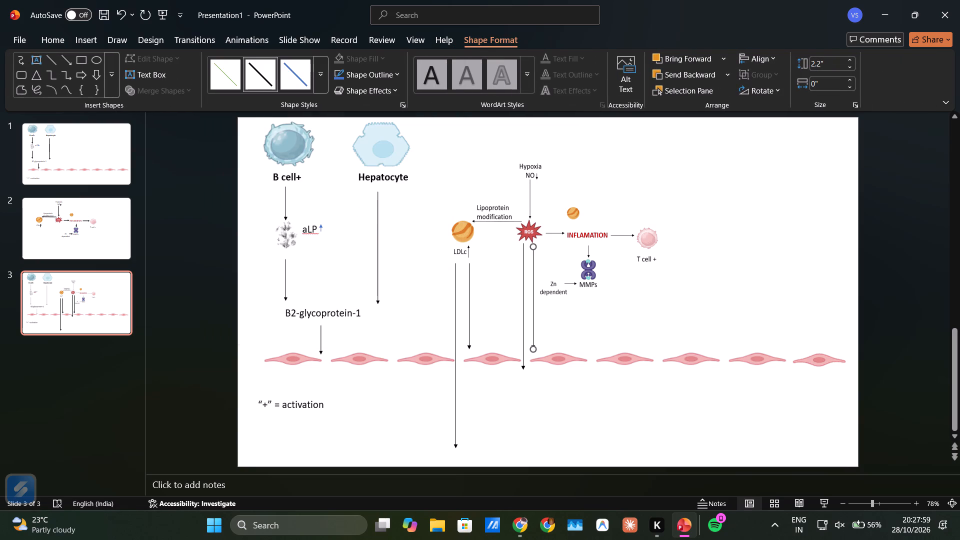
Lengthen the arrow between the fourth and fifth endothelial cells downward to about 3".
{"action": "left_click", "coordinate": [524, 348]}
{"action": "left_click_drag", "start_coordinate": [523, 371], "coordinate": [524, 381]}
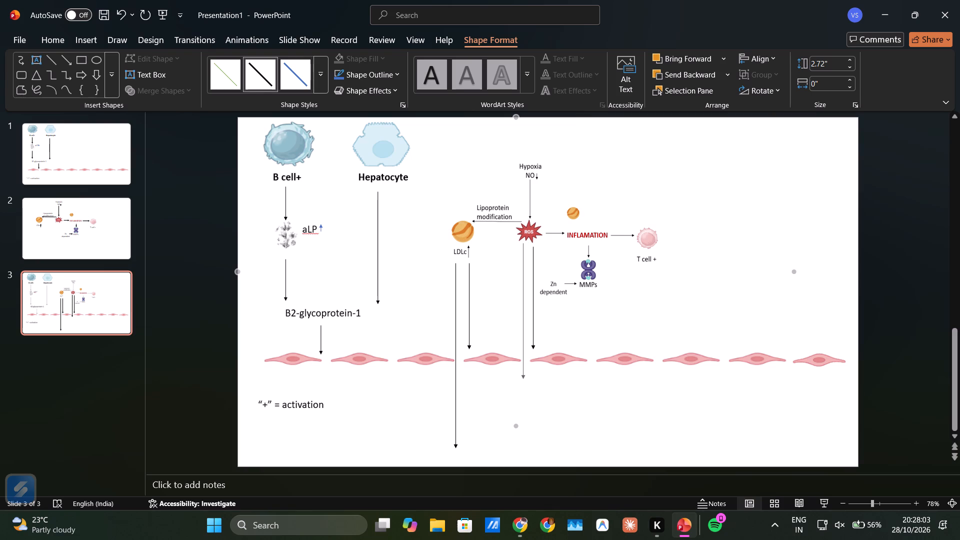
{"action": "left_click_drag", "start_coordinate": [524, 381], "coordinate": [523, 382]}
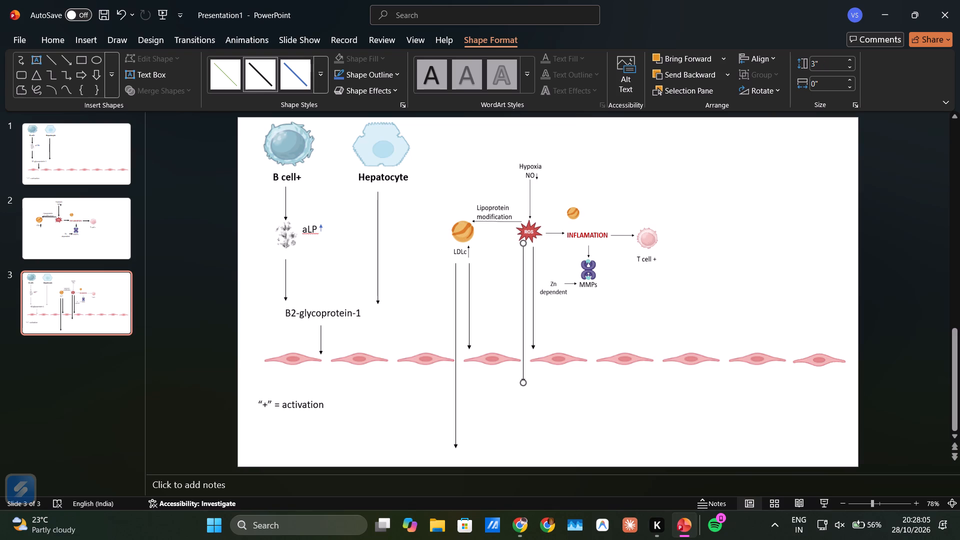
{"action": "left_click", "coordinate": [725, 435]}
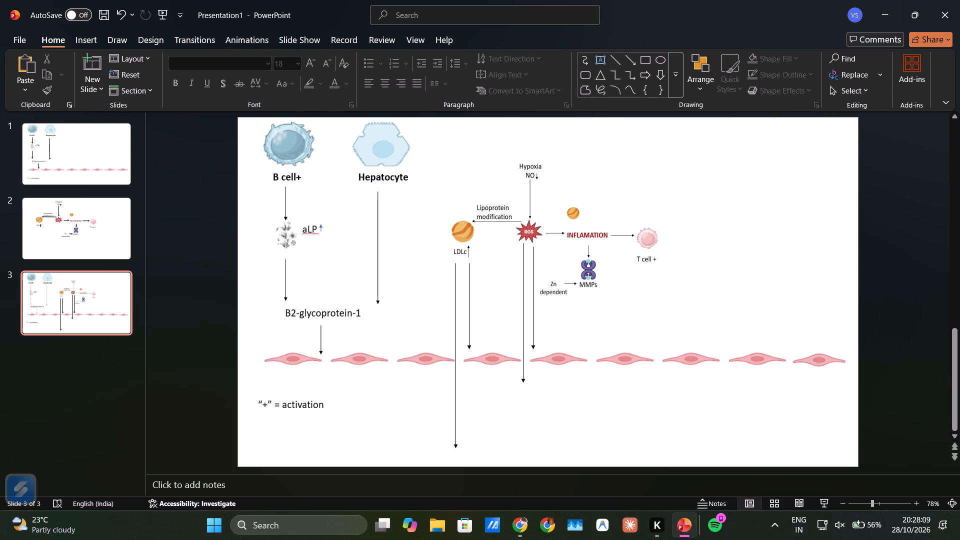
Draw a vertical arrow about 1.95" long from below the MMPs label down past the endothelial row.
{"action": "left_click", "coordinate": [638, 63]}
{"action": "left_click", "coordinate": [634, 63]}
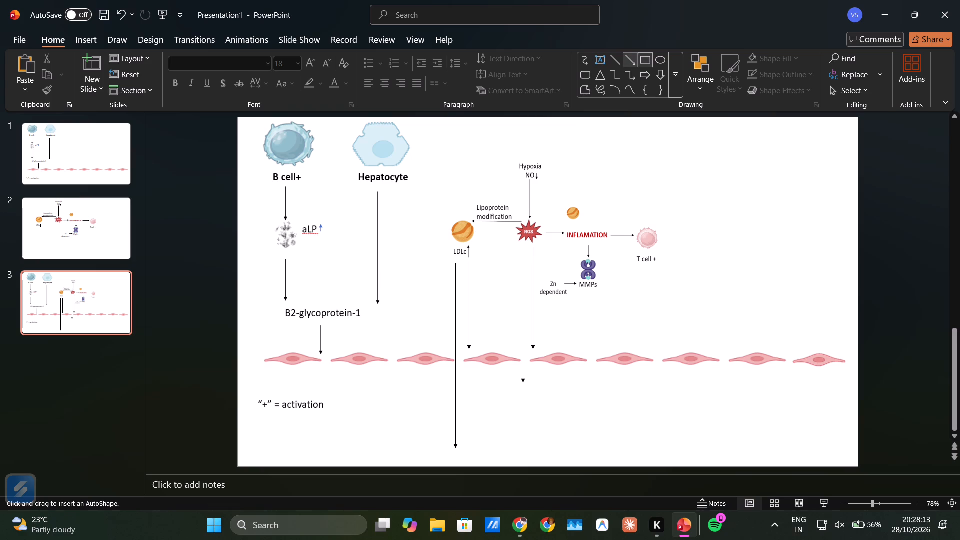
{"action": "left_click_drag", "start_coordinate": [589, 291], "coordinate": [591, 359]}
{"action": "left_click_drag", "start_coordinate": [591, 359], "coordinate": [591, 383]}
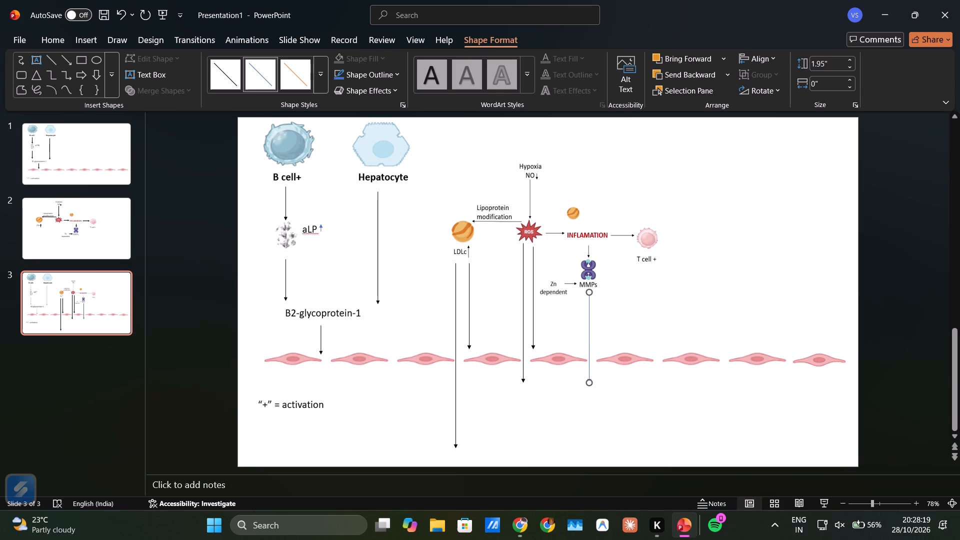
Apply the medium-weight black line style to the MMPs arrow and set that style as the default line style.
{"action": "left_click", "coordinate": [317, 67]}
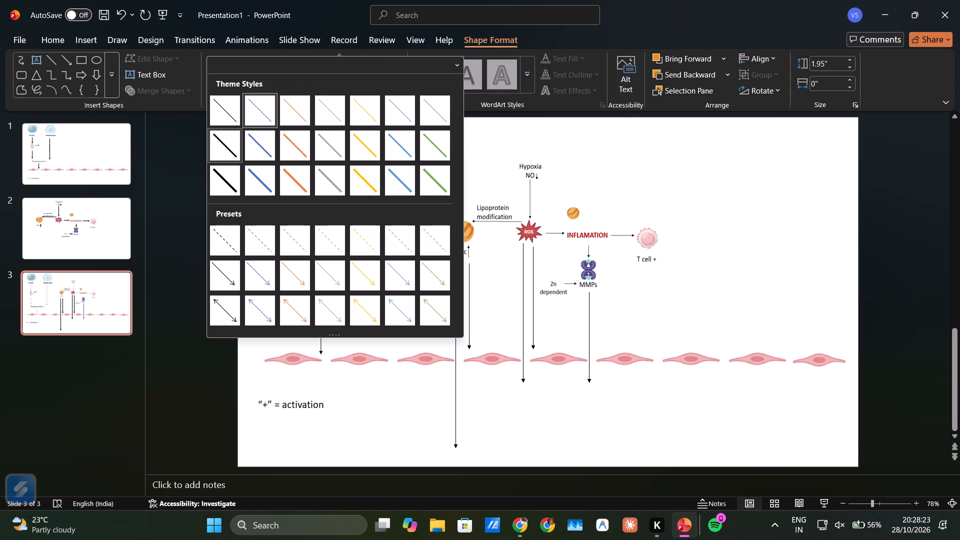
{"action": "right_click", "coordinate": [225, 145]}
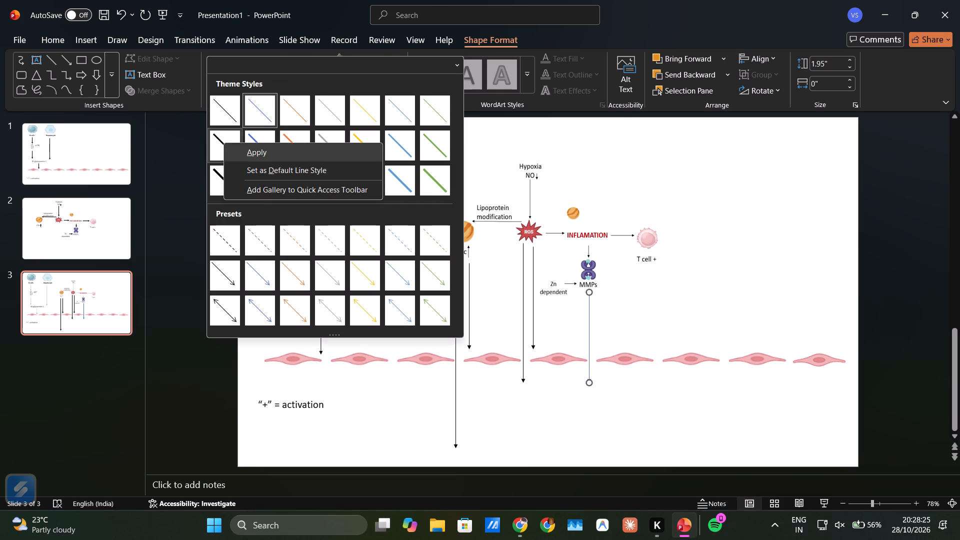
{"action": "left_click", "coordinate": [273, 169]}
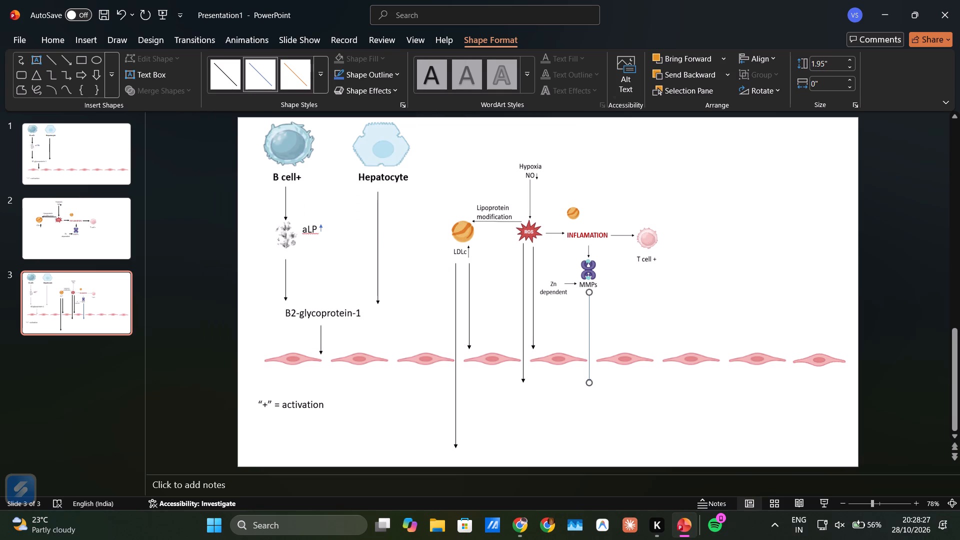
{"action": "left_click", "coordinate": [322, 85]}
{"action": "left_click", "coordinate": [216, 152]}
{"action": "right_click", "coordinate": [261, 63]}
{"action": "right_click", "coordinate": [261, 63]}
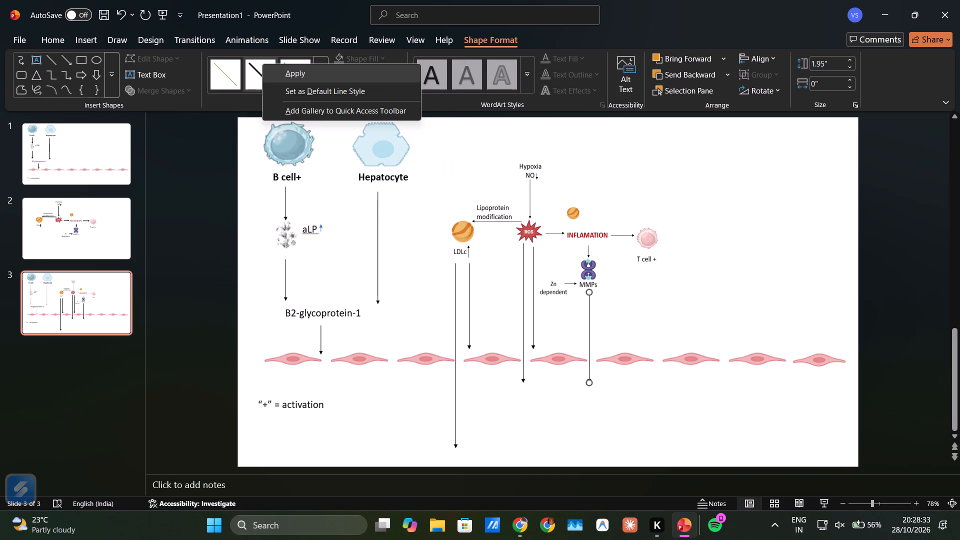
{"action": "left_click", "coordinate": [317, 94]}
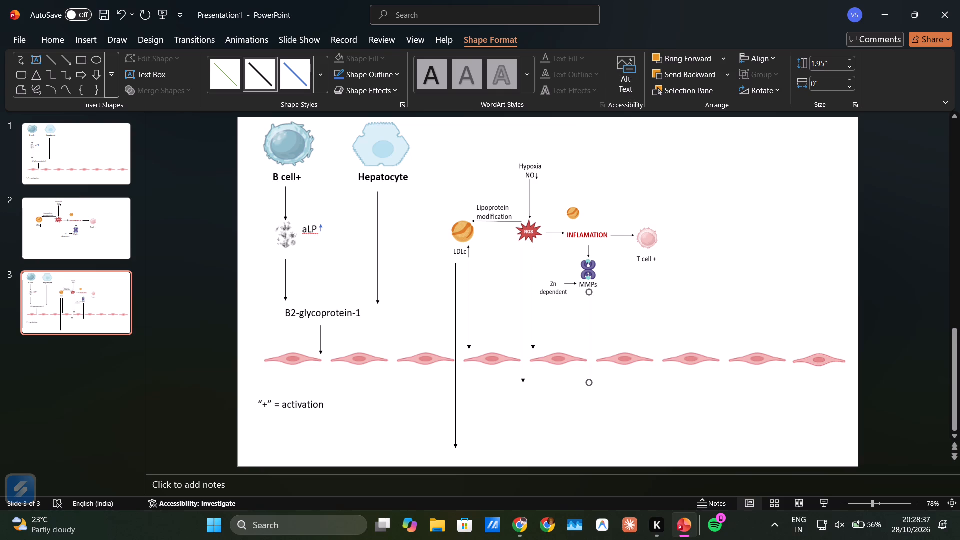
Shift the MMPs arrow slightly to the left, keeping it vertical beneath the MMPs label.
{"action": "left_click", "coordinate": [598, 293]}
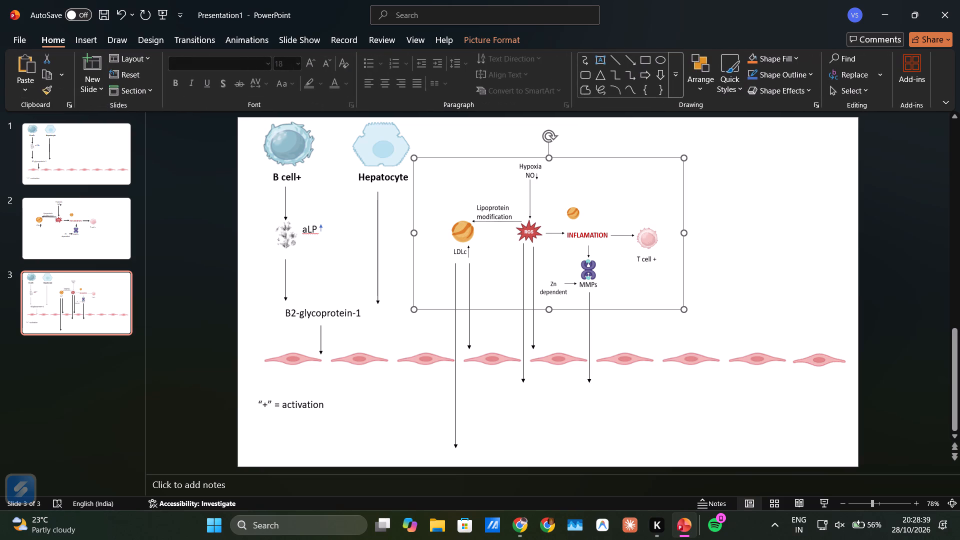
{"action": "left_click", "coordinate": [588, 320]}
{"action": "left_click_drag", "start_coordinate": [588, 320], "coordinate": [585, 320]}
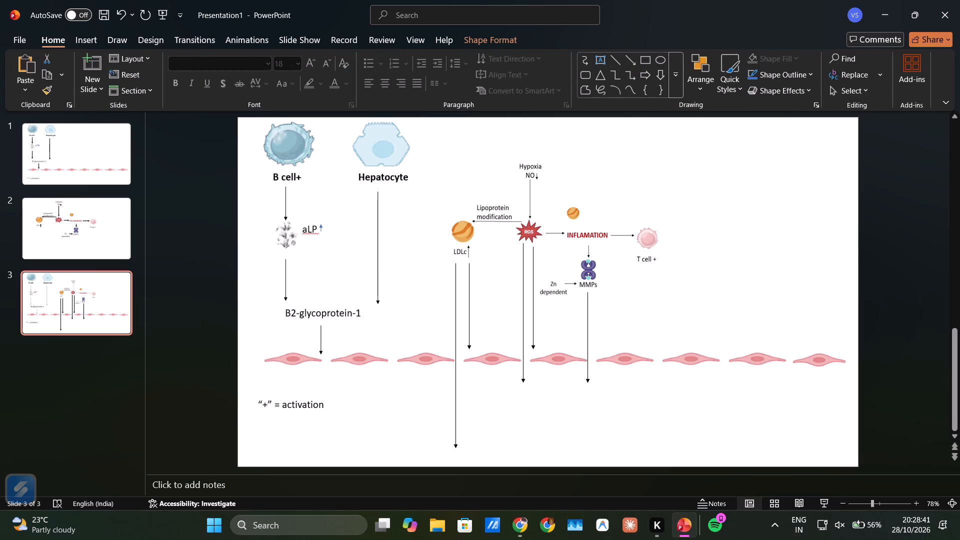
{"action": "left_click_drag", "start_coordinate": [585, 320], "coordinate": [582, 320]}
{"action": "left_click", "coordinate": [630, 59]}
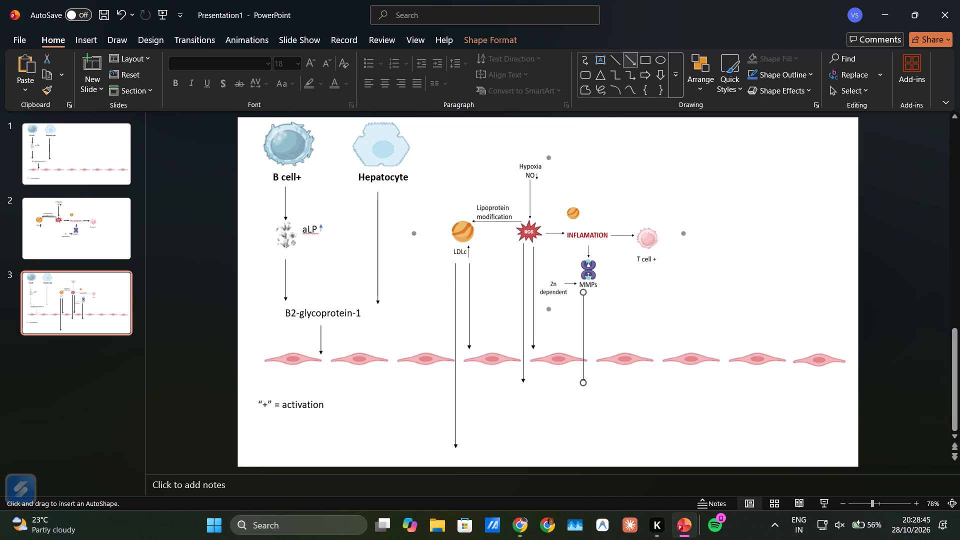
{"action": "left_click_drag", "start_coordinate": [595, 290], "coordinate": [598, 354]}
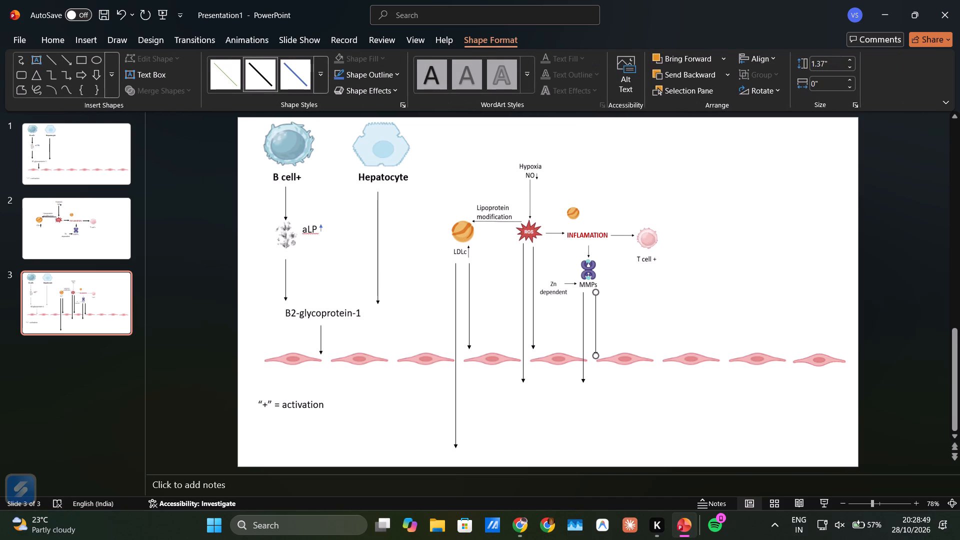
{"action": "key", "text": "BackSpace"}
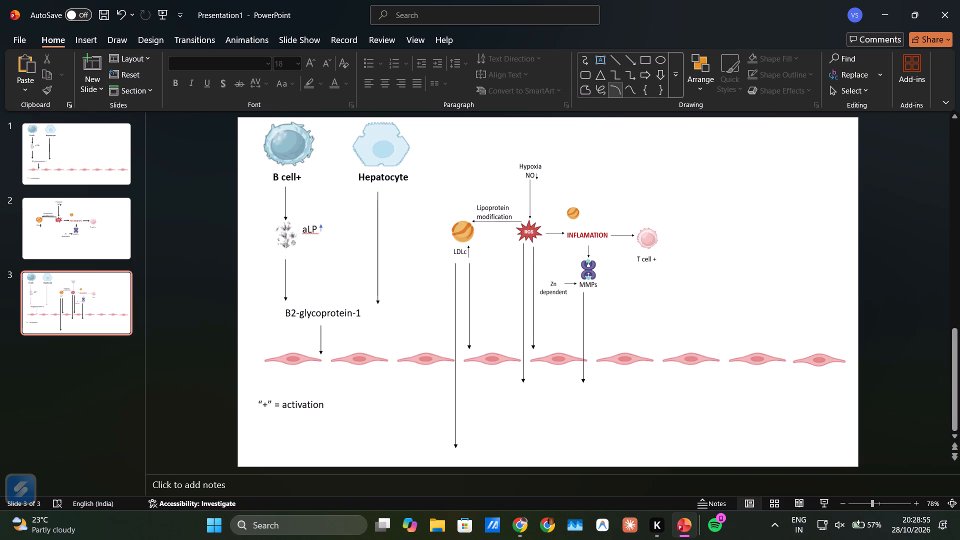
Draw a curved arrow connector from beside the MMPs label down past the endothelial row, about 1.37" wide and 2.1" tall.
{"action": "left_click", "coordinate": [676, 84]}
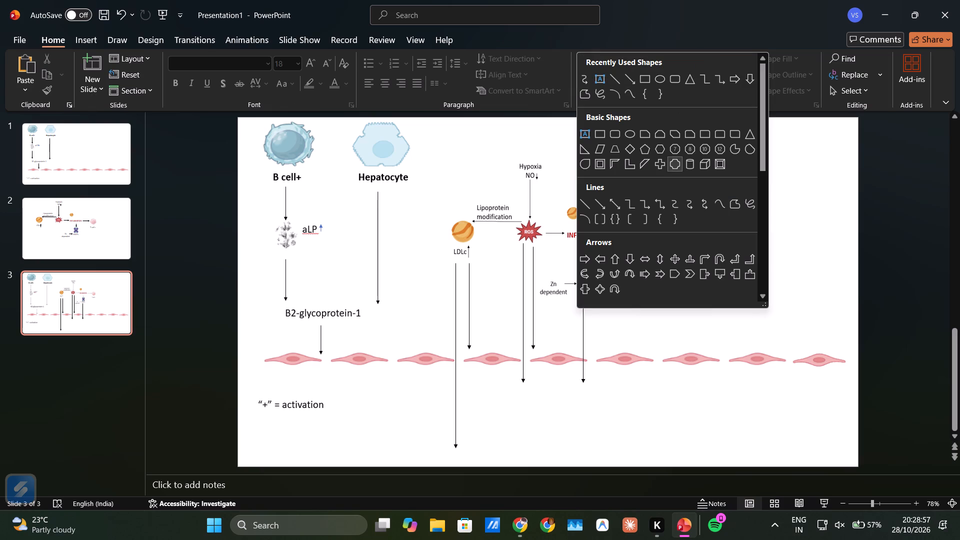
{"action": "left_click", "coordinate": [688, 209]}
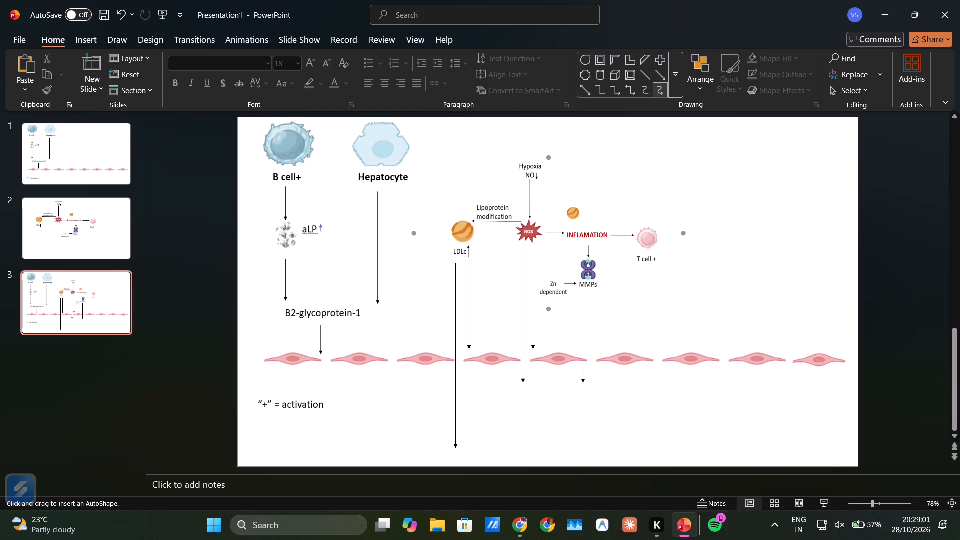
{"action": "left_click_drag", "start_coordinate": [601, 285], "coordinate": [688, 307]}
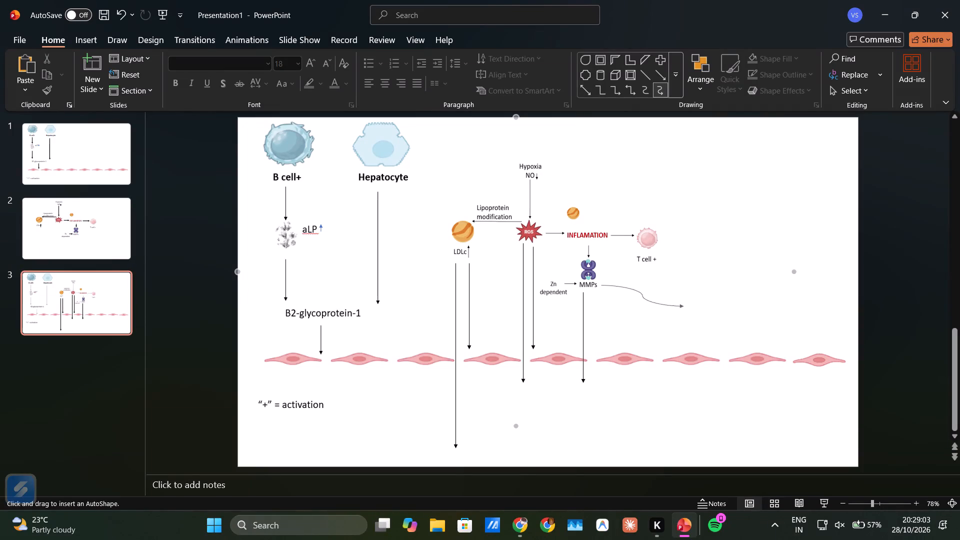
{"action": "left_click_drag", "start_coordinate": [688, 307], "coordinate": [717, 364]}
{"action": "left_click_drag", "start_coordinate": [717, 364], "coordinate": [691, 383]}
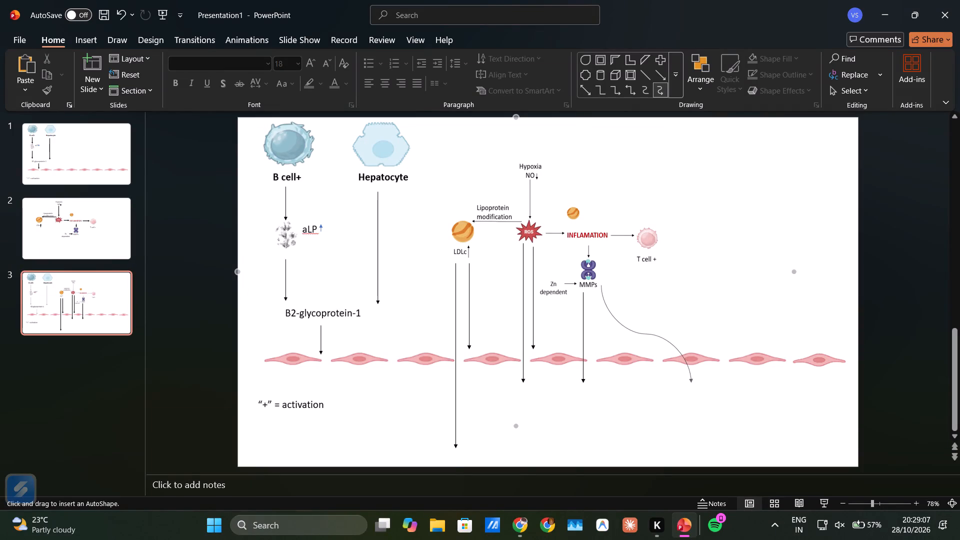
{"action": "left_click_drag", "start_coordinate": [691, 383], "coordinate": [714, 376]}
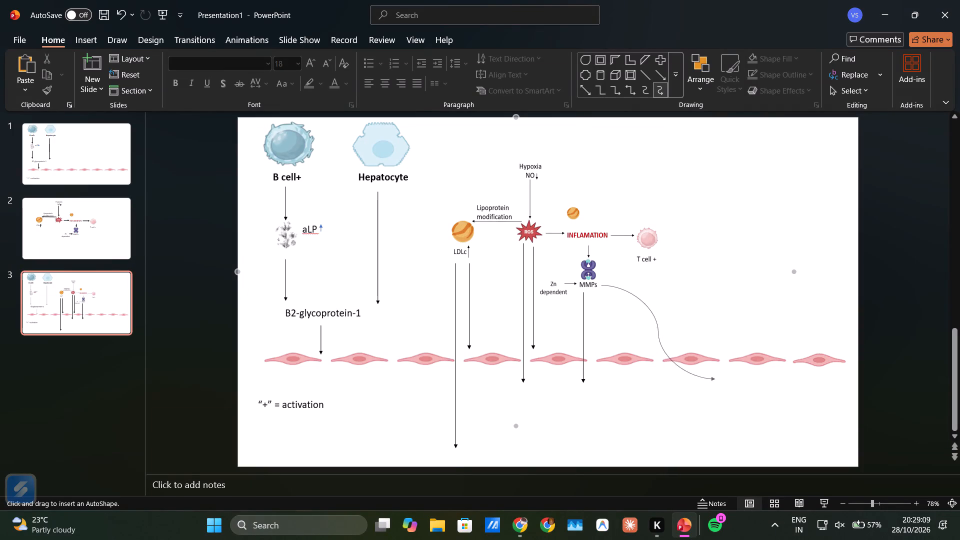
{"action": "left_click_drag", "start_coordinate": [714, 376], "coordinate": [690, 388]}
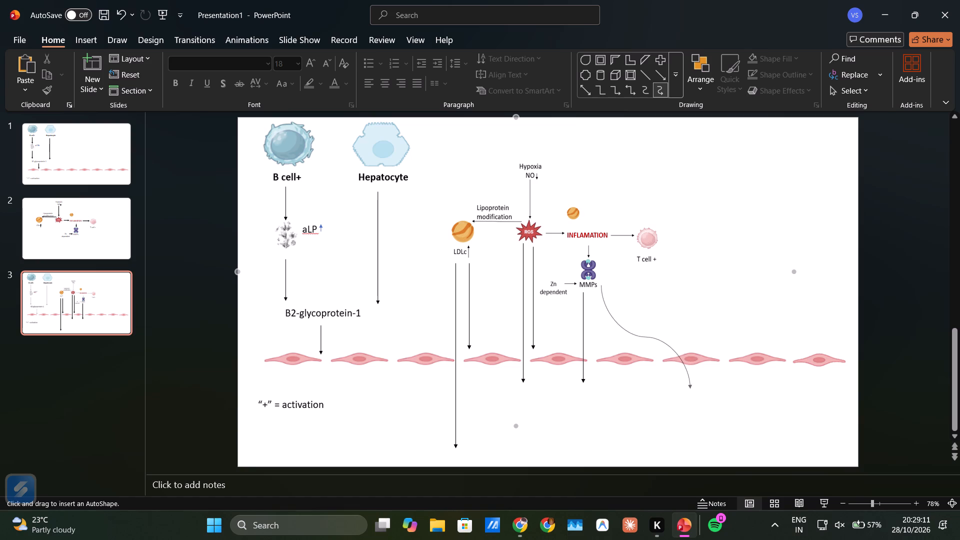
{"action": "left_click_drag", "start_coordinate": [690, 388], "coordinate": [687, 382]}
{"action": "left_click_drag", "start_coordinate": [687, 382], "coordinate": [663, 380]}
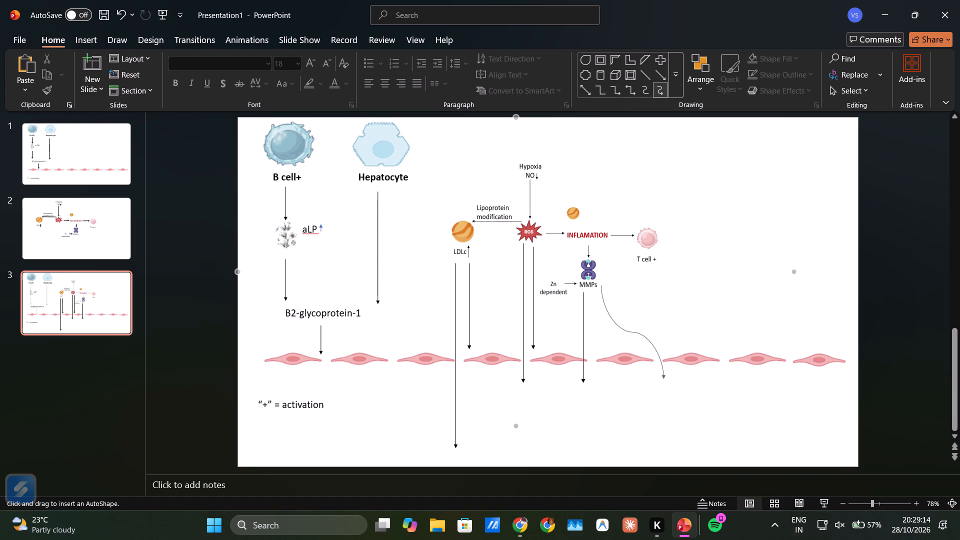
{"action": "left_click_drag", "start_coordinate": [663, 380], "coordinate": [664, 381]}
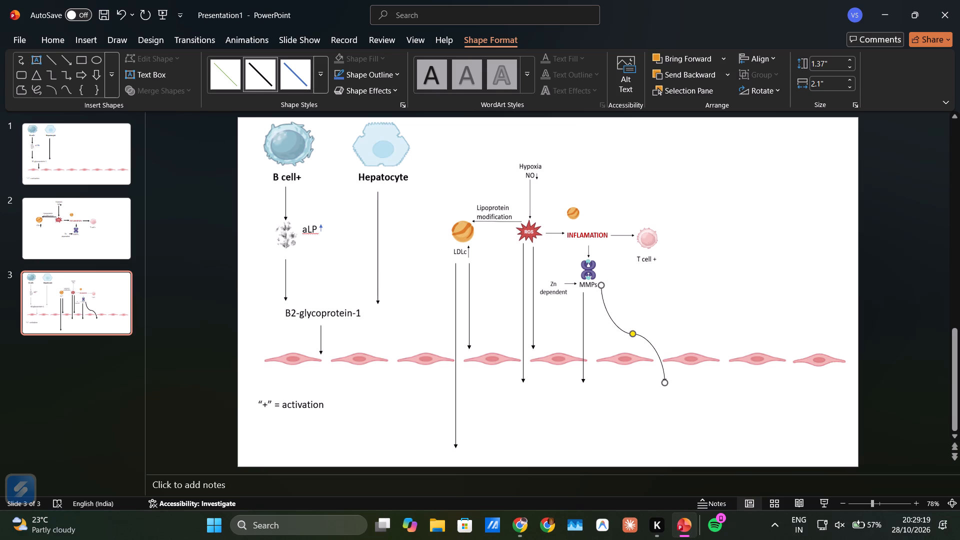
Adjust the curved MMPs arrow to about 1.24" wide so it ends below the gap between the sixth and seventh endothelial cells.
{"action": "left_click_drag", "start_coordinate": [632, 337], "coordinate": [637, 332]}
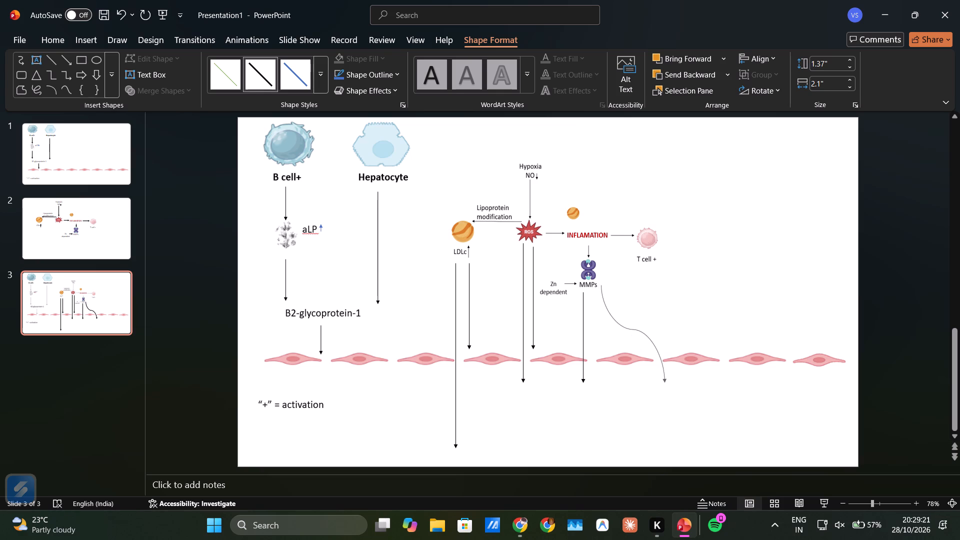
{"action": "left_click_drag", "start_coordinate": [637, 332], "coordinate": [649, 329]}
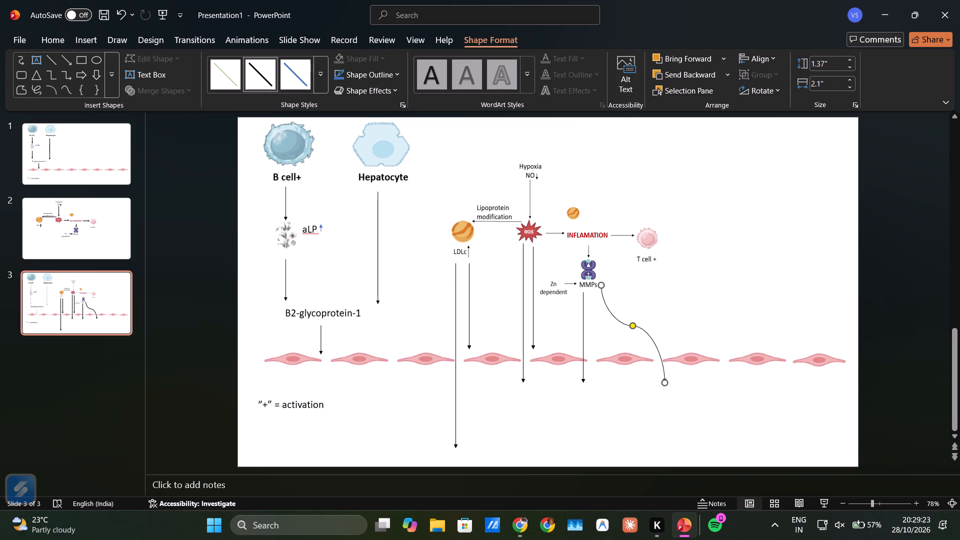
{"action": "left_click", "coordinate": [664, 383]}
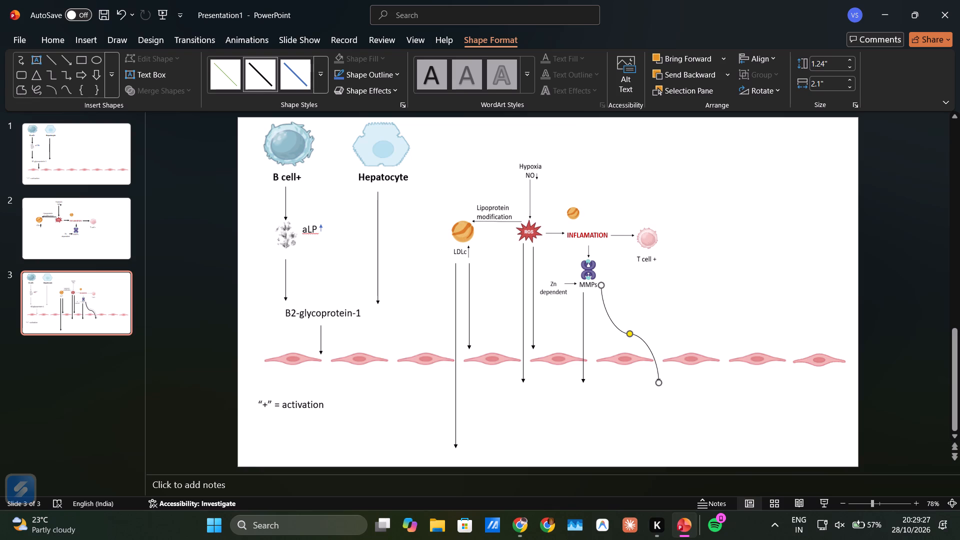
{"action": "left_click", "coordinate": [707, 414]}
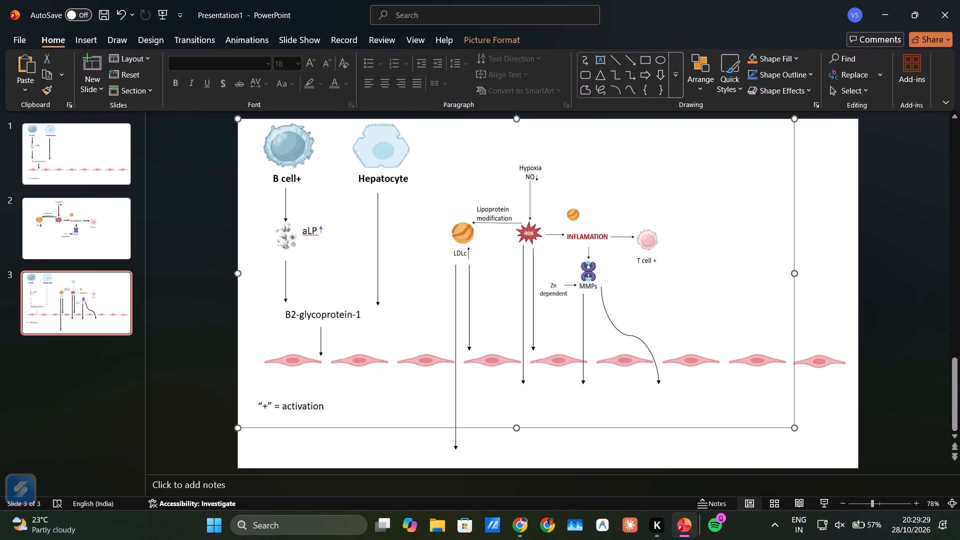
{"action": "left_click", "coordinate": [817, 419]}
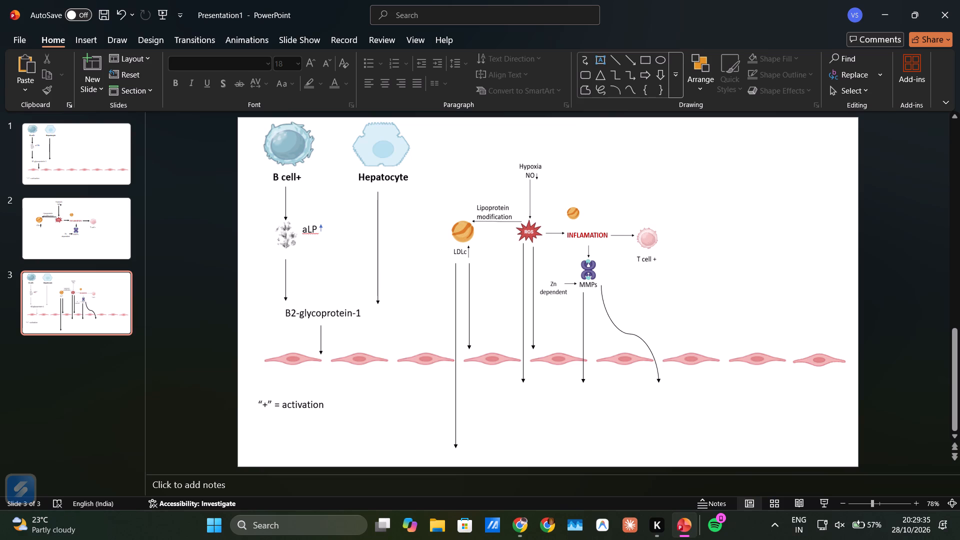
Add a text box reading "endothelial" over the fourth endothelial cell, wide enough to hold the word on one line.
{"action": "left_click", "coordinate": [602, 58]}
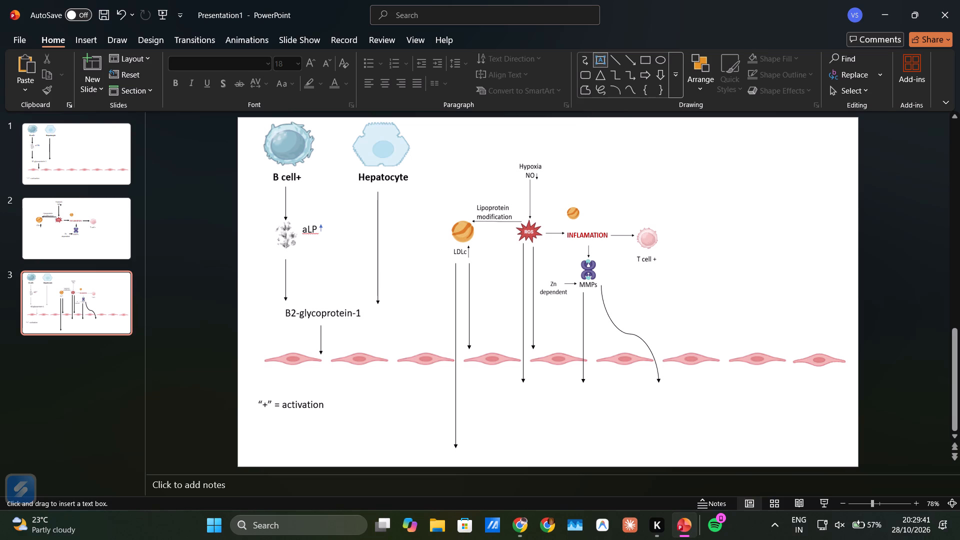
{"action": "left_click_drag", "start_coordinate": [476, 352], "coordinate": [491, 360]}
{"action": "left_click_drag", "start_coordinate": [491, 360], "coordinate": [514, 368]}
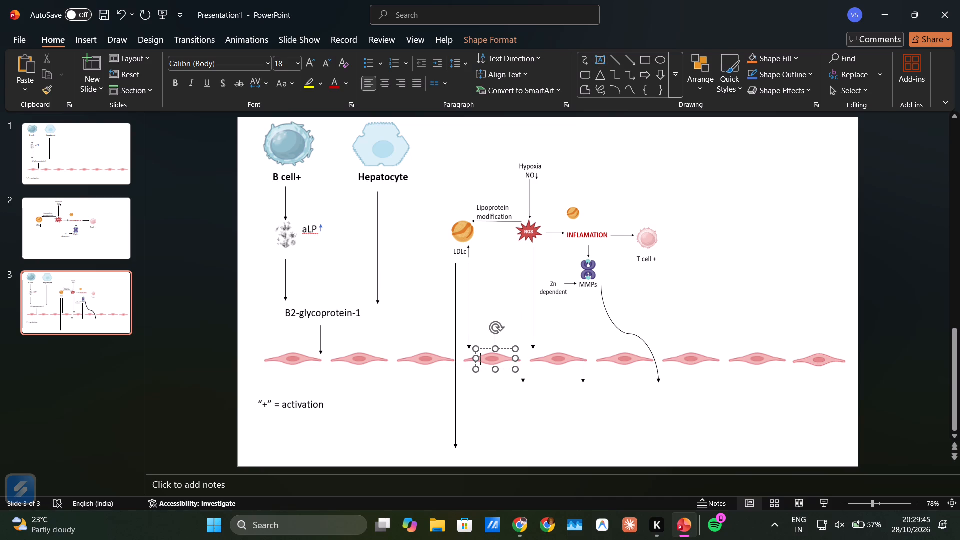
{"action": "key", "text": "e"}
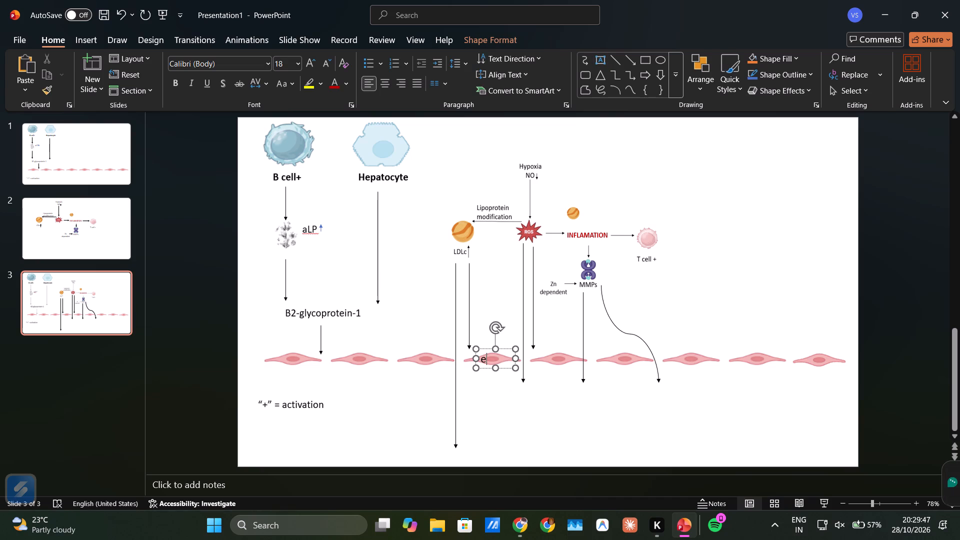
{"action": "type", "text": "ndo"}
{"action": "type", "text": "th"}
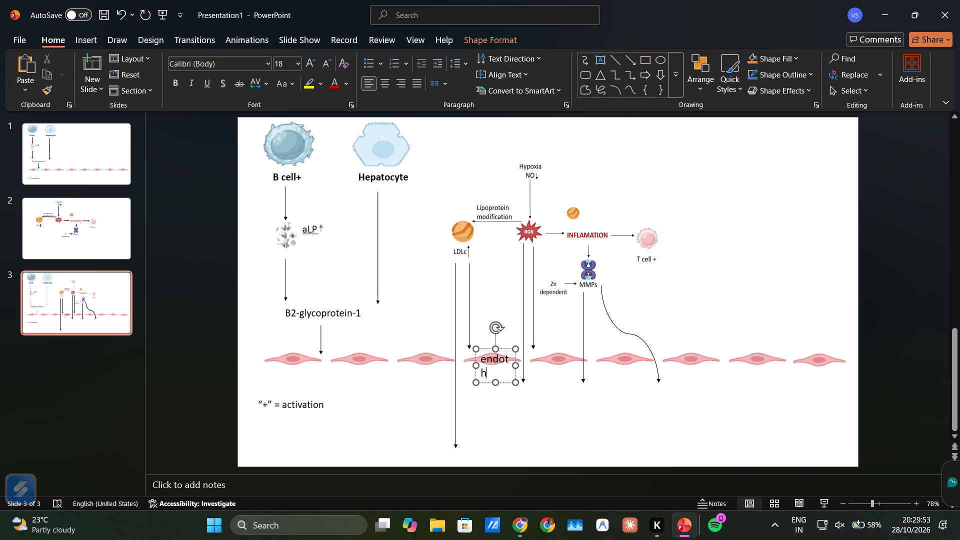
{"action": "key", "text": "e"}
{"action": "type", "text": "lial"}
{"action": "left_click_drag", "start_coordinate": [477, 366], "coordinate": [460, 363]}
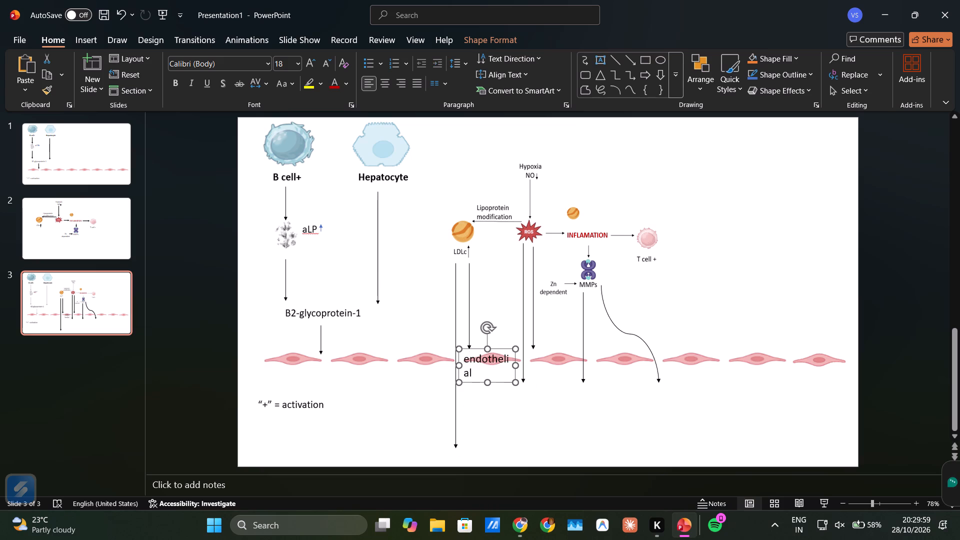
{"action": "left_click_drag", "start_coordinate": [516, 368], "coordinate": [528, 365]}
Capitalize the first letter of the label over the fourth cell so it reads "Endothelial".
{"action": "left_click", "coordinate": [472, 359]}
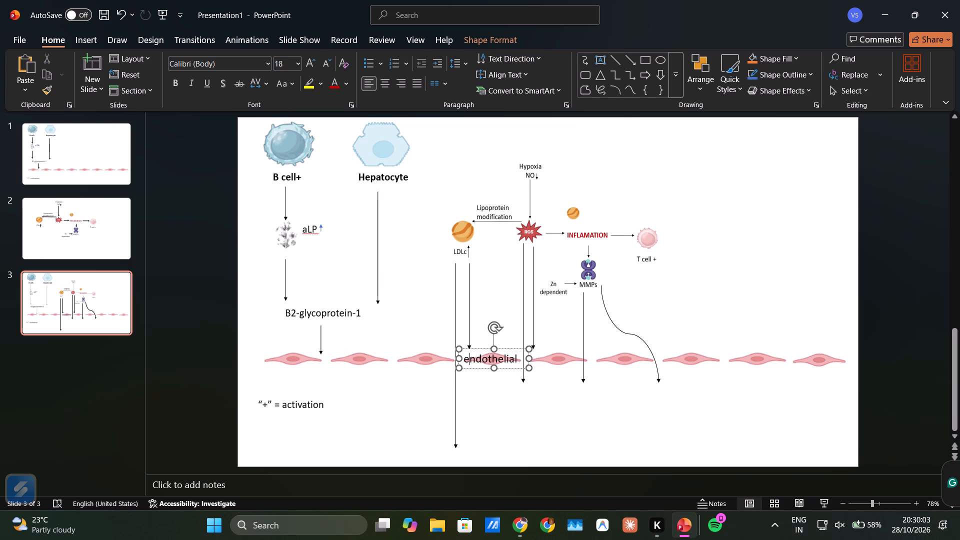
{"action": "key", "text": "BackSpace"}
{"action": "key", "text": "e"}
{"action": "left_click", "coordinate": [536, 355]}
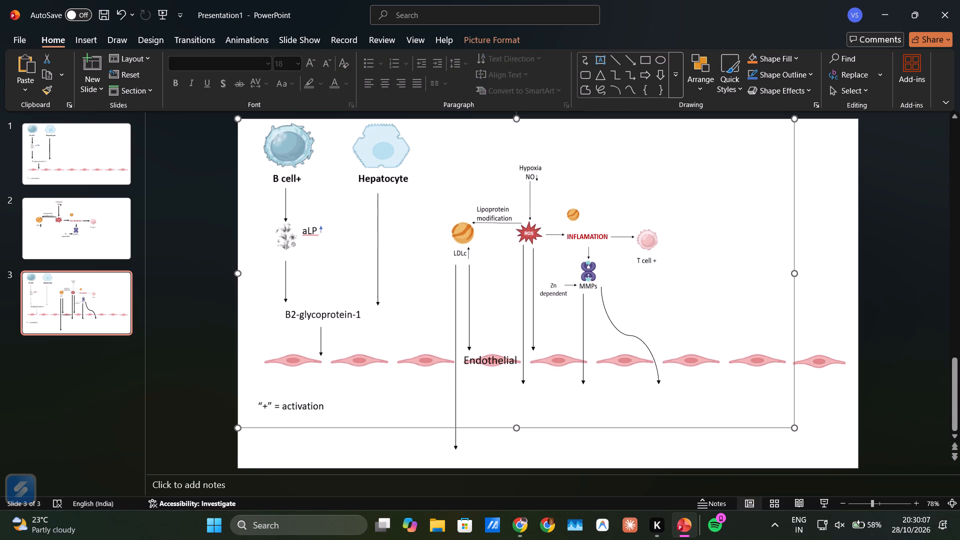
{"action": "left_click", "coordinate": [598, 467]}
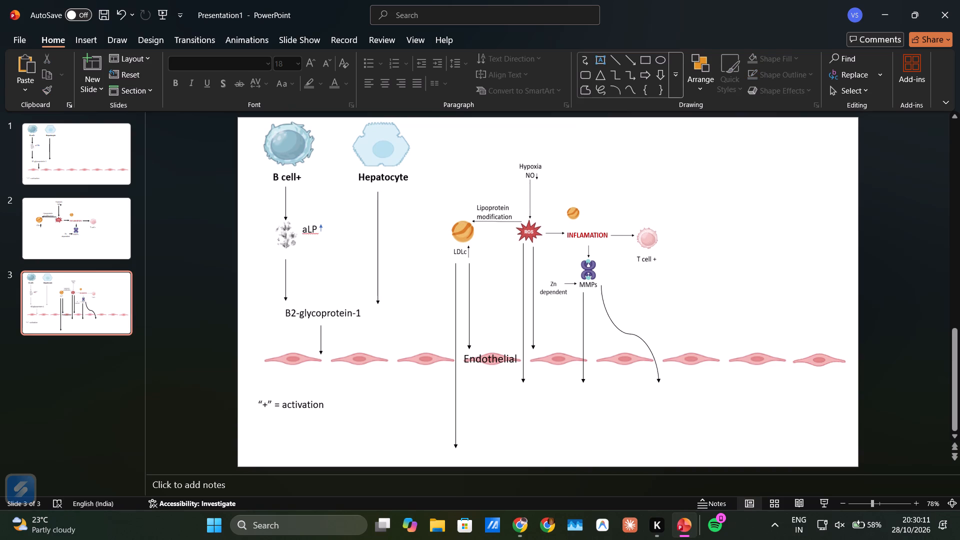
Add a text box reading "dysfunction" over the sixth endothelial cell, wide enough to hold the word on one line.
{"action": "left_click", "coordinate": [603, 57]}
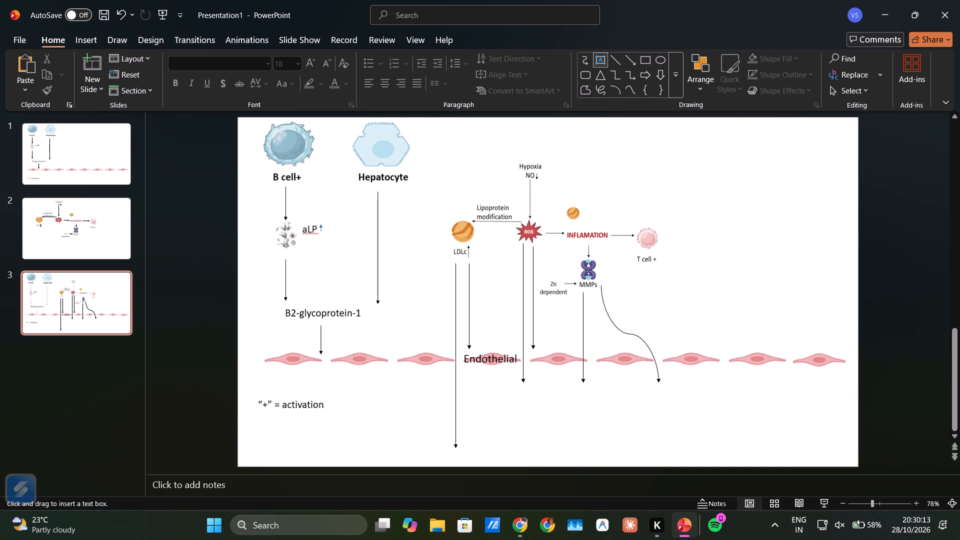
{"action": "left_click_drag", "start_coordinate": [594, 351], "coordinate": [649, 368]}
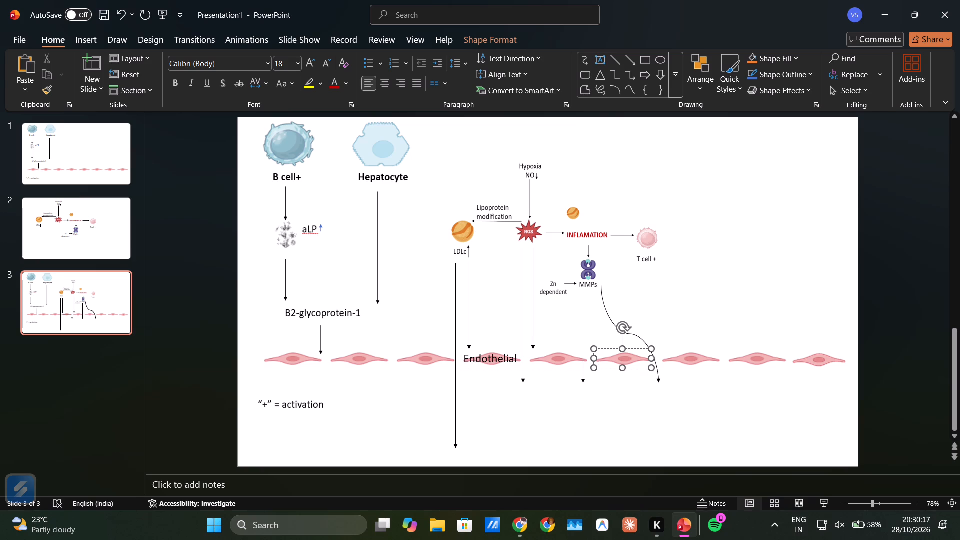
{"action": "type", "text": "dy"}
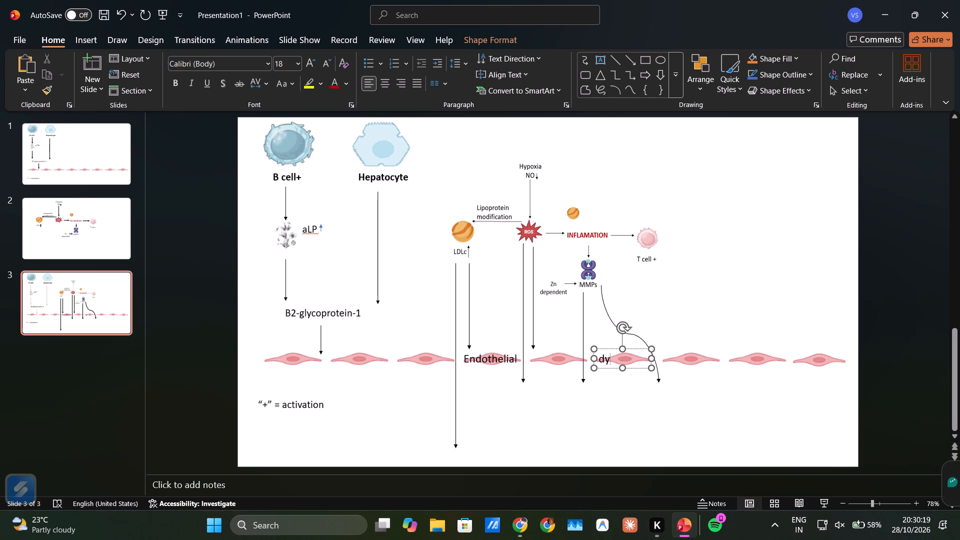
{"action": "type", "text": "sf"}
{"action": "type", "text": "unc"}
{"action": "type", "text": "tio"}
{"action": "key", "text": "n"}
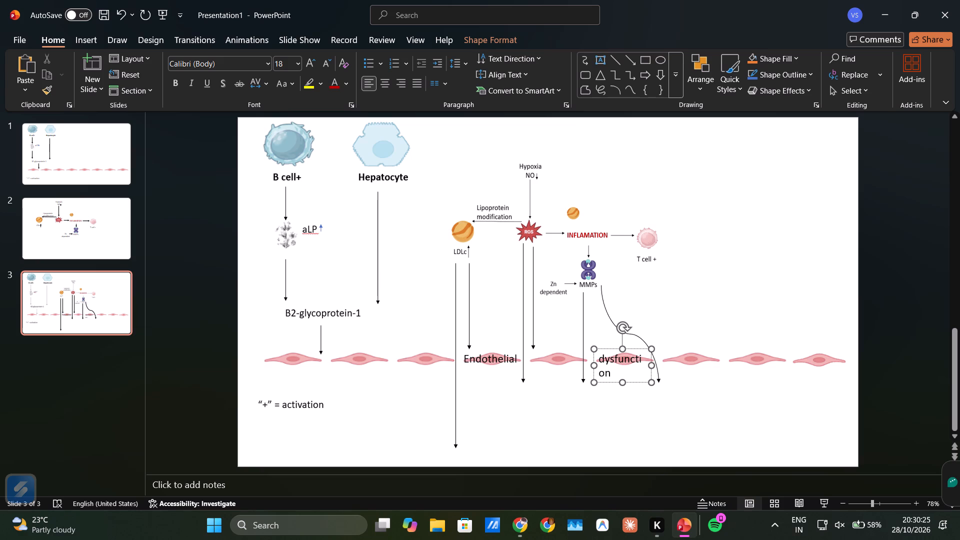
{"action": "left_click_drag", "start_coordinate": [594, 365], "coordinate": [590, 364]}
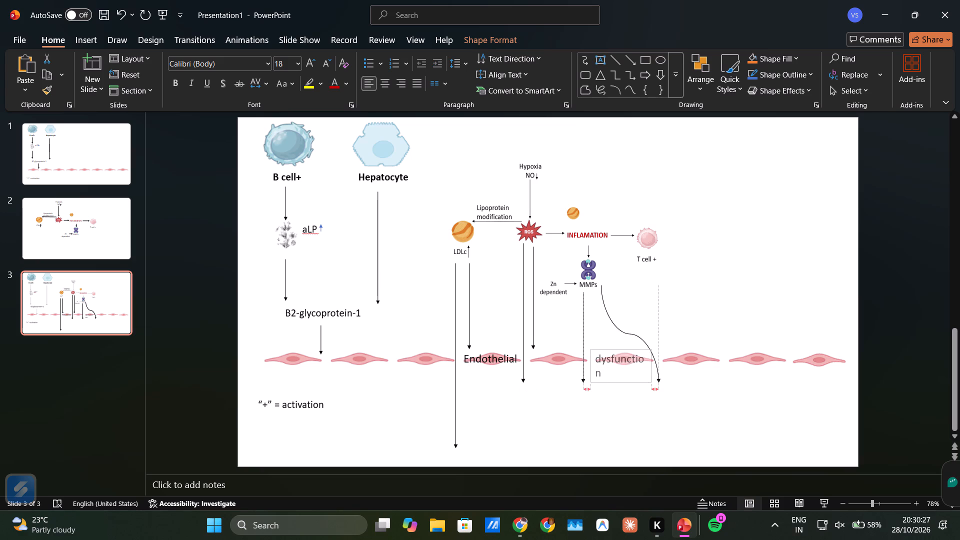
{"action": "left_click_drag", "start_coordinate": [590, 364], "coordinate": [585, 363]}
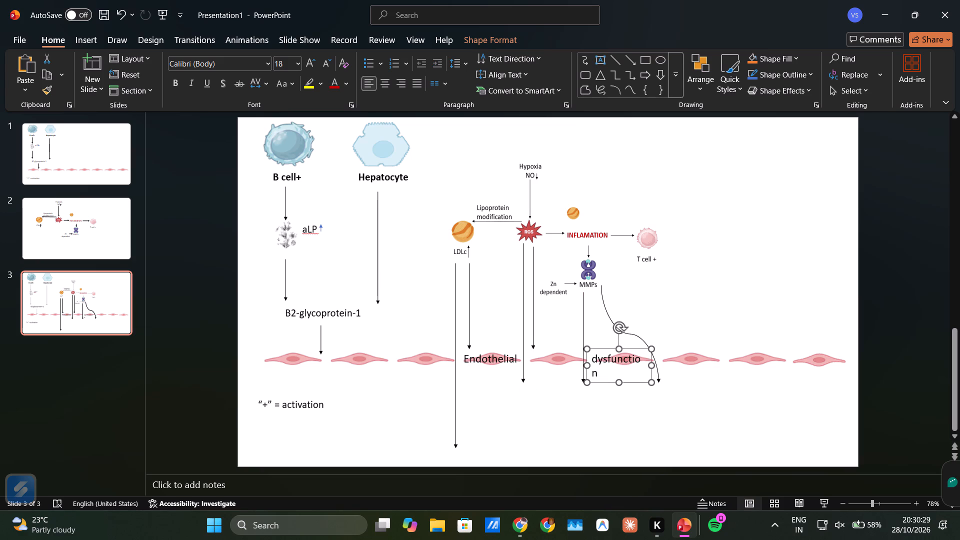
{"action": "left_click_drag", "start_coordinate": [650, 364], "coordinate": [653, 363]}
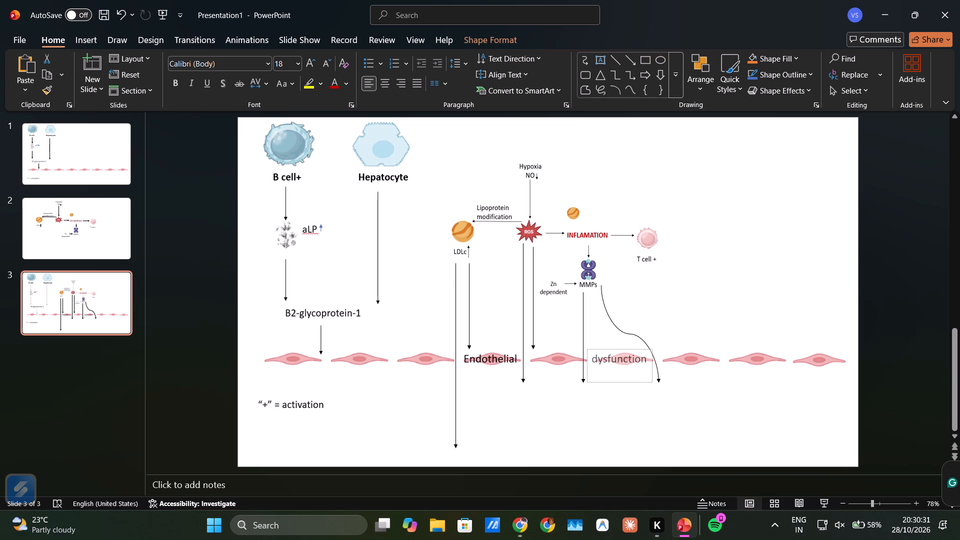
{"action": "left_click_drag", "start_coordinate": [653, 363], "coordinate": [655, 363]}
{"action": "left_click", "coordinate": [717, 388]}
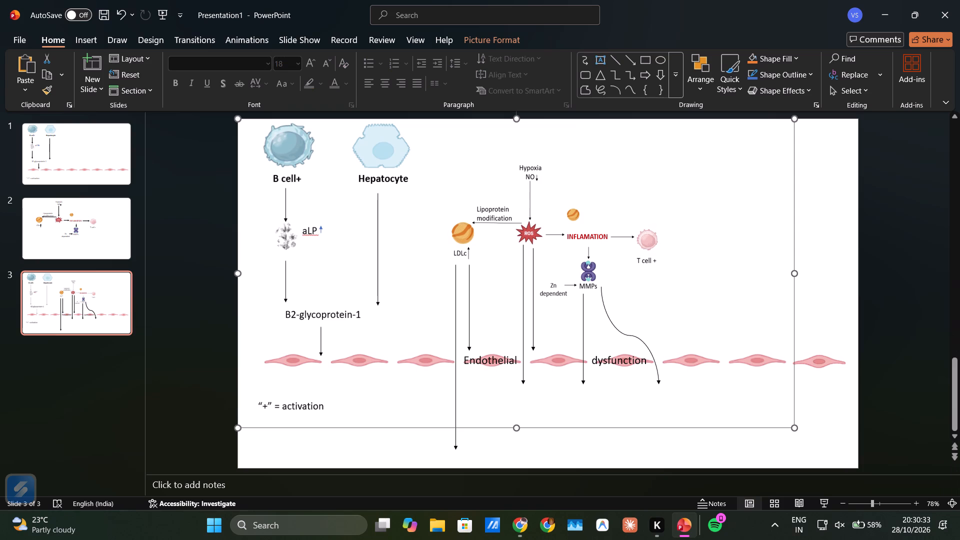
{"action": "left_click", "coordinate": [613, 448]}
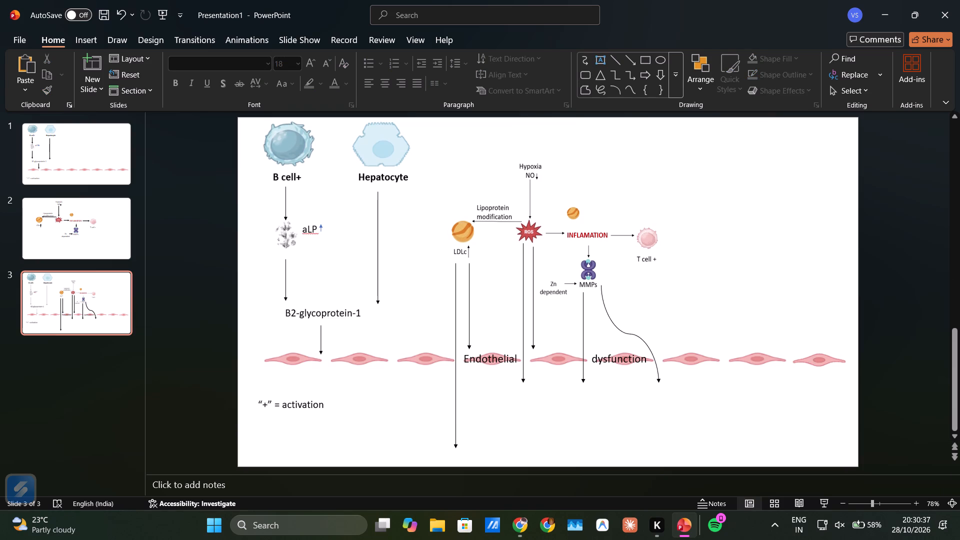
Add a text box reading "selectins" just below the Endothelial label, wide enough to keep the word on one line.
{"action": "left_click", "coordinate": [596, 53]}
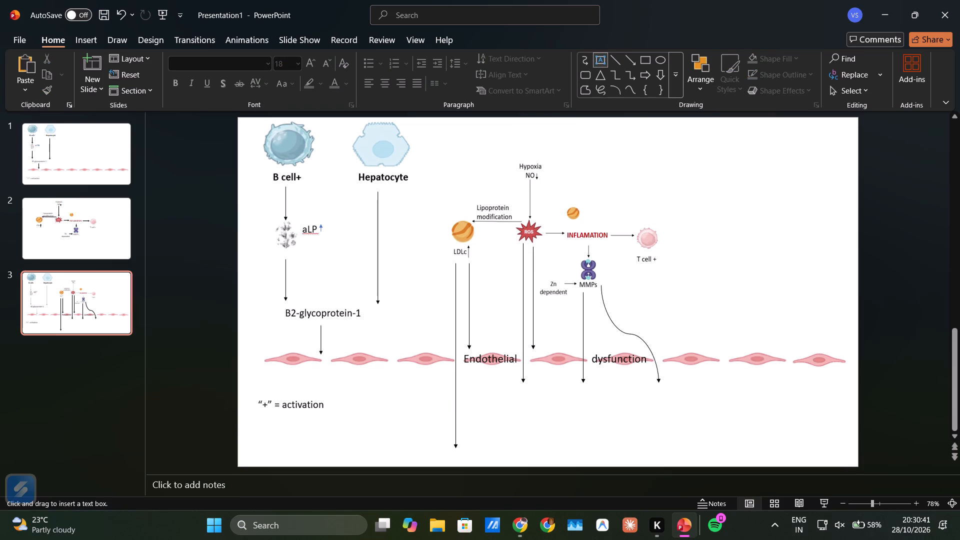
{"action": "left_click_drag", "start_coordinate": [466, 372], "coordinate": [506, 387]}
{"action": "type", "text": "se"}
{"action": "type", "text": "lect"}
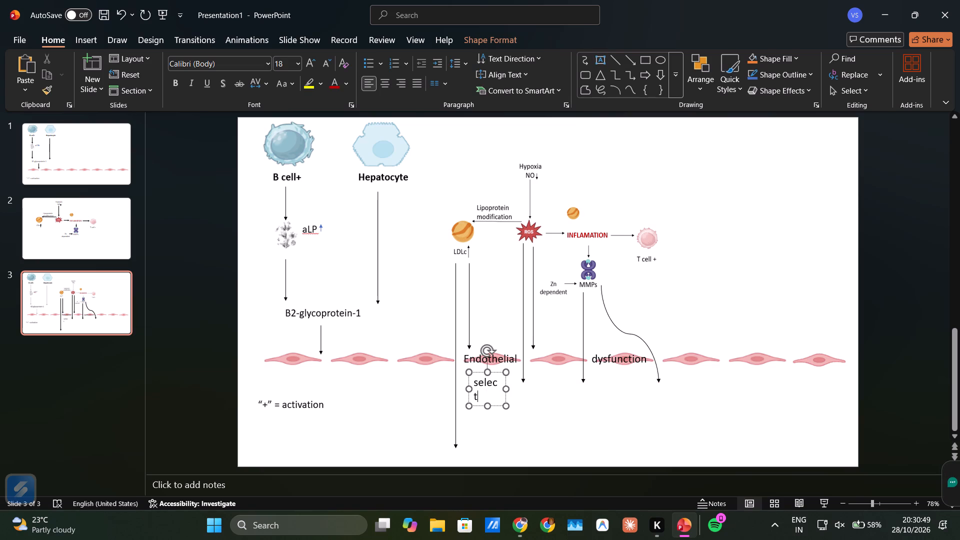
{"action": "key", "text": "i"}
{"action": "type", "text": "ns"}
{"action": "left_click_drag", "start_coordinate": [504, 387], "coordinate": [518, 389]}
{"action": "left_click", "coordinate": [473, 389]}
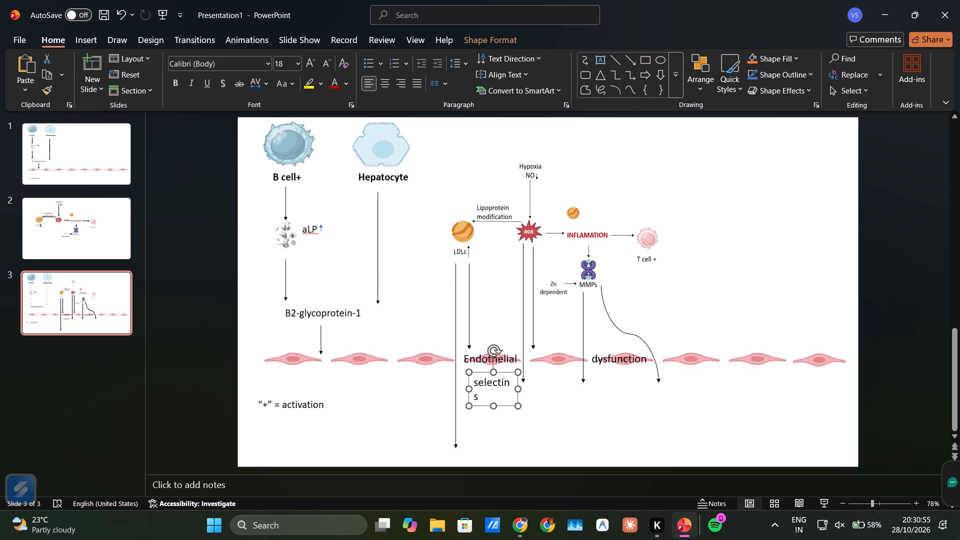
{"action": "left_click_drag", "start_coordinate": [468, 390], "coordinate": [460, 387]}
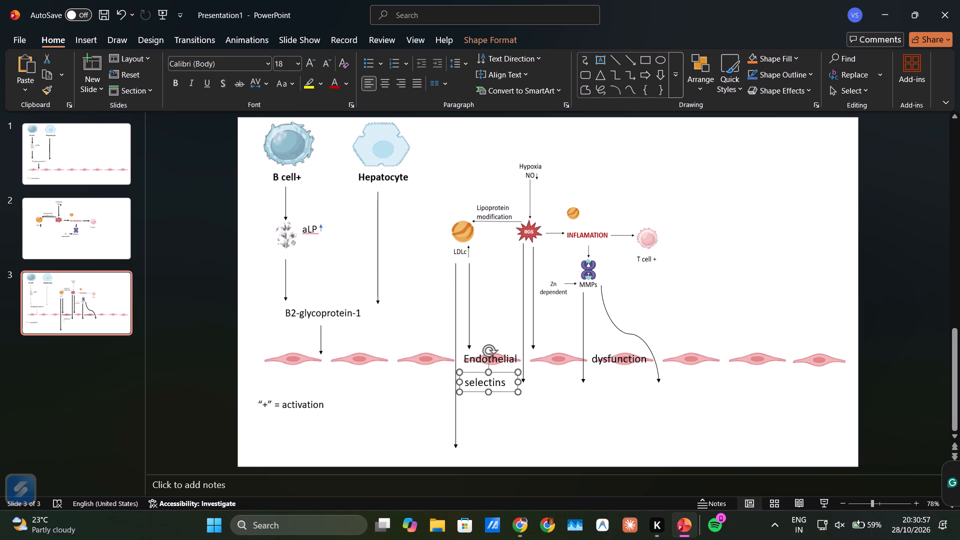
{"action": "left_click", "coordinate": [486, 392]}
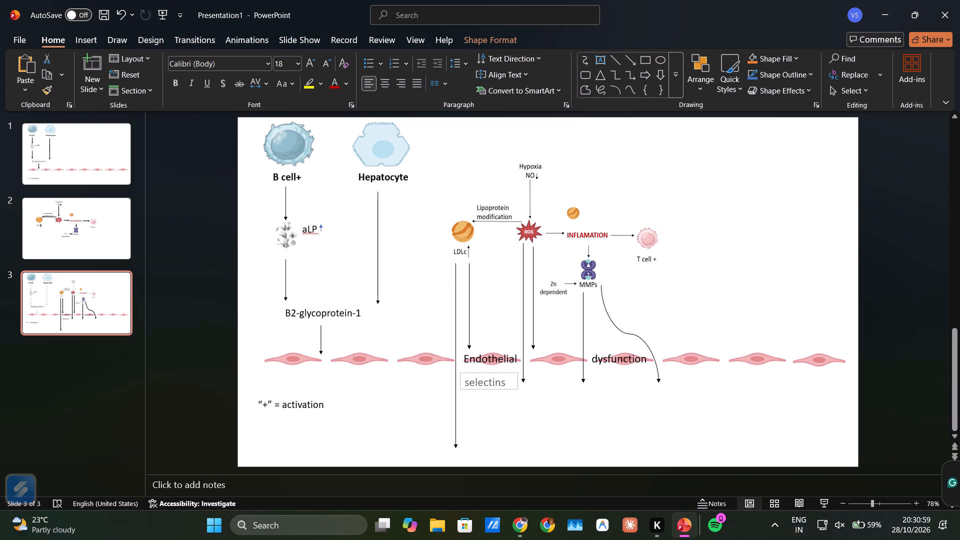
{"action": "left_click", "coordinate": [535, 404]}
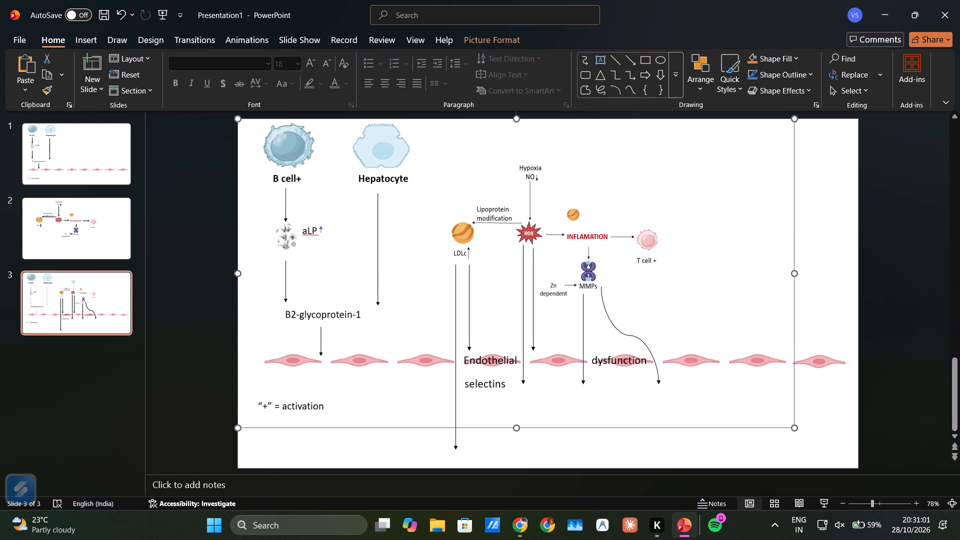
{"action": "left_click", "coordinate": [524, 434]}
Add a centred two-line text box reading "Platelet aggregation" below the tip of the long ROS arrow.
{"action": "left_click", "coordinate": [600, 61]}
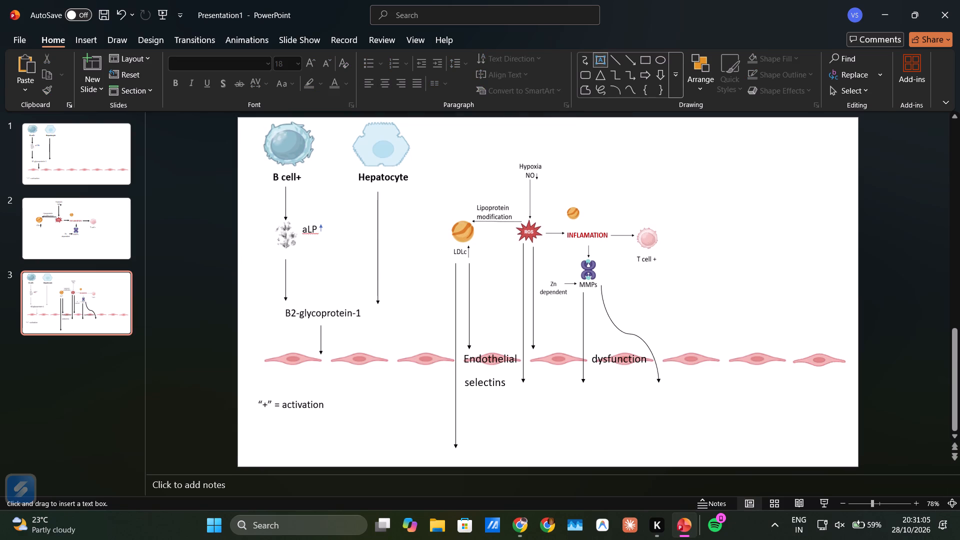
{"action": "left_click_drag", "start_coordinate": [500, 388], "coordinate": [565, 430]}
{"action": "left_click_drag", "start_coordinate": [565, 430], "coordinate": [565, 432]}
{"action": "left_click_drag", "start_coordinate": [502, 413], "coordinate": [489, 409]}
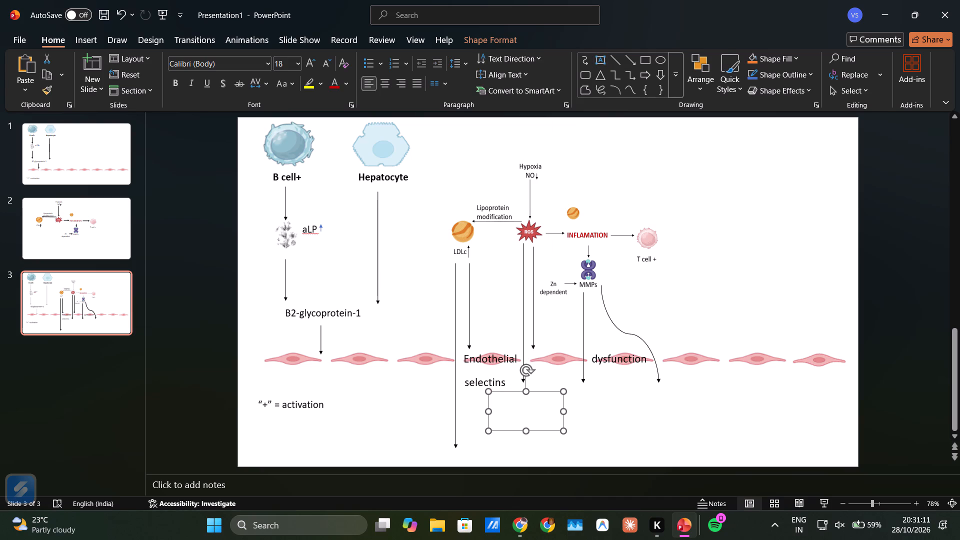
{"action": "left_click", "coordinate": [522, 407]}
{"action": "key", "text": "p"}
{"action": "key", "text": "l"}
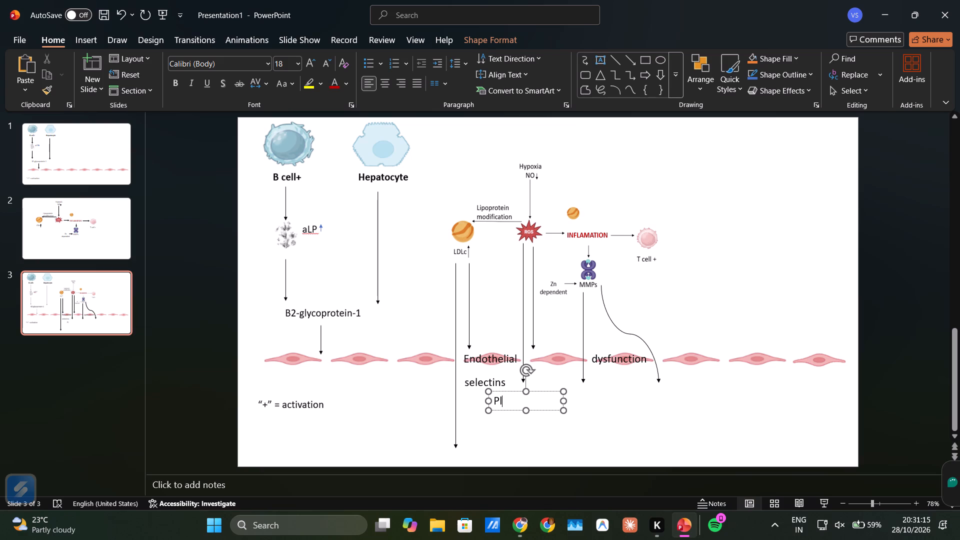
{"action": "type", "text": "ate"}
{"action": "type", "text": "let"}
{"action": "key", "text": "space"}
{"action": "type", "text": "a"}
{"action": "key", "text": "BackSpace"}
{"action": "left_click", "coordinate": [385, 86]}
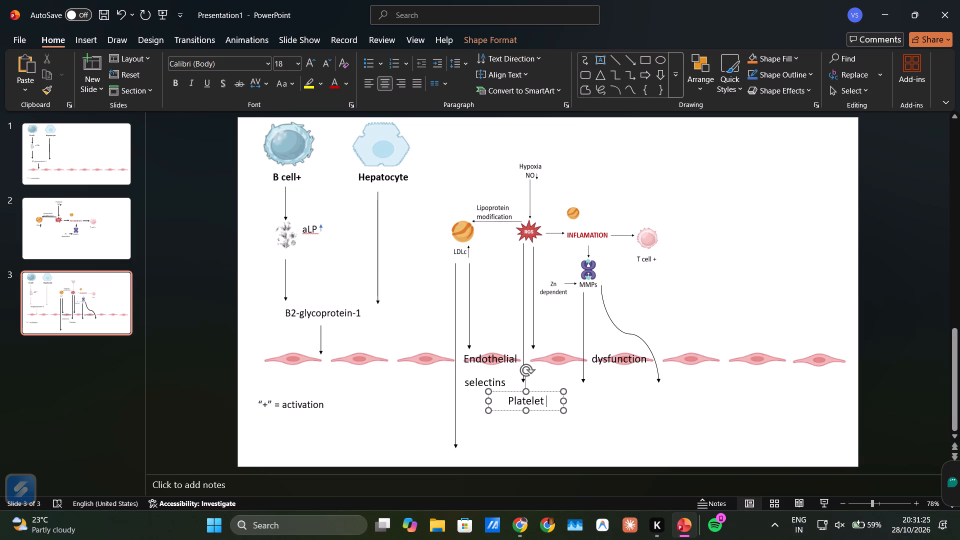
{"action": "key", "text": "Return"}
{"action": "key", "text": "a"}
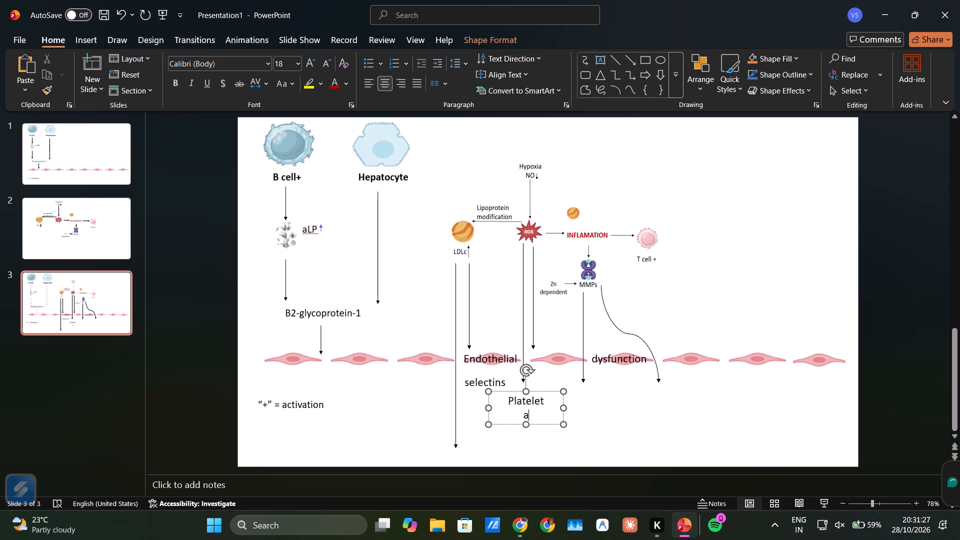
{"action": "type", "text": "ggre"}
{"action": "type", "text": "gatio"}
{"action": "key", "text": "n"}
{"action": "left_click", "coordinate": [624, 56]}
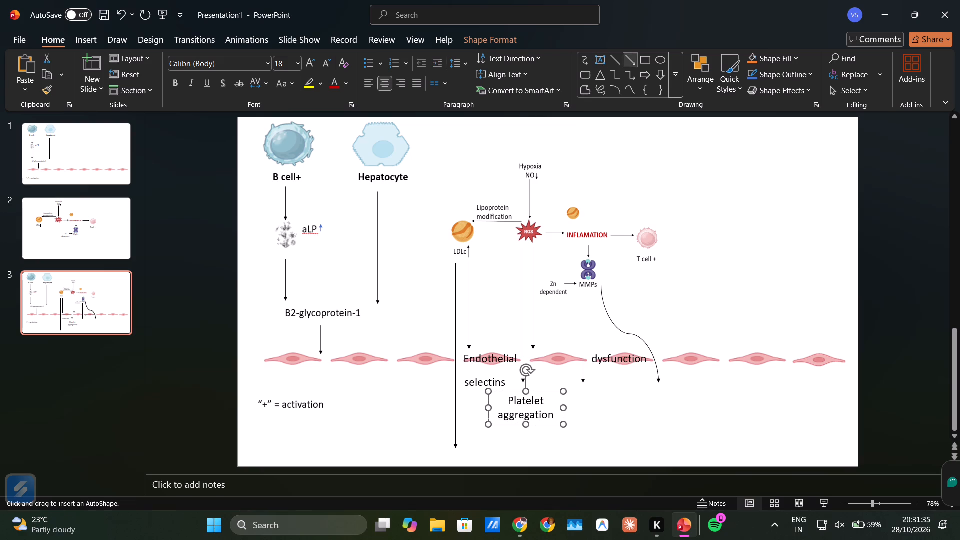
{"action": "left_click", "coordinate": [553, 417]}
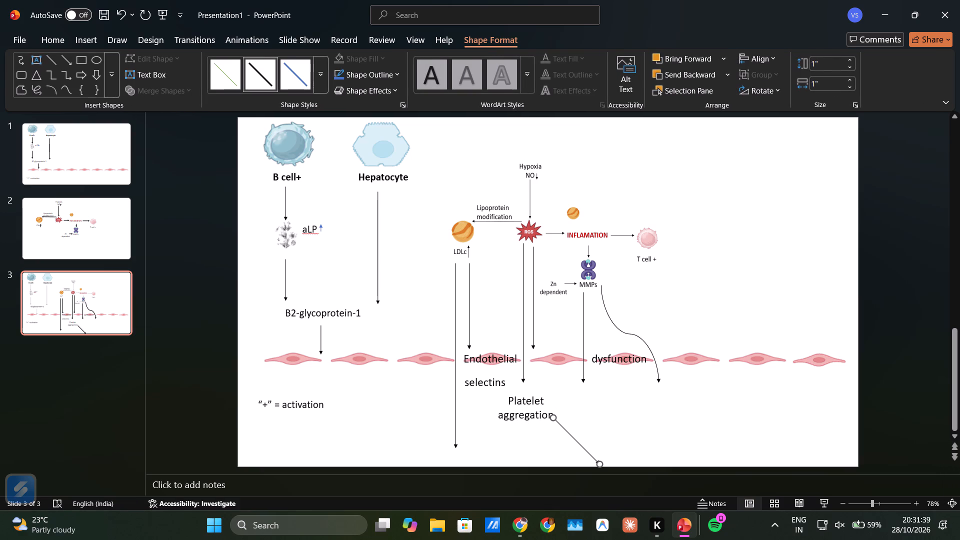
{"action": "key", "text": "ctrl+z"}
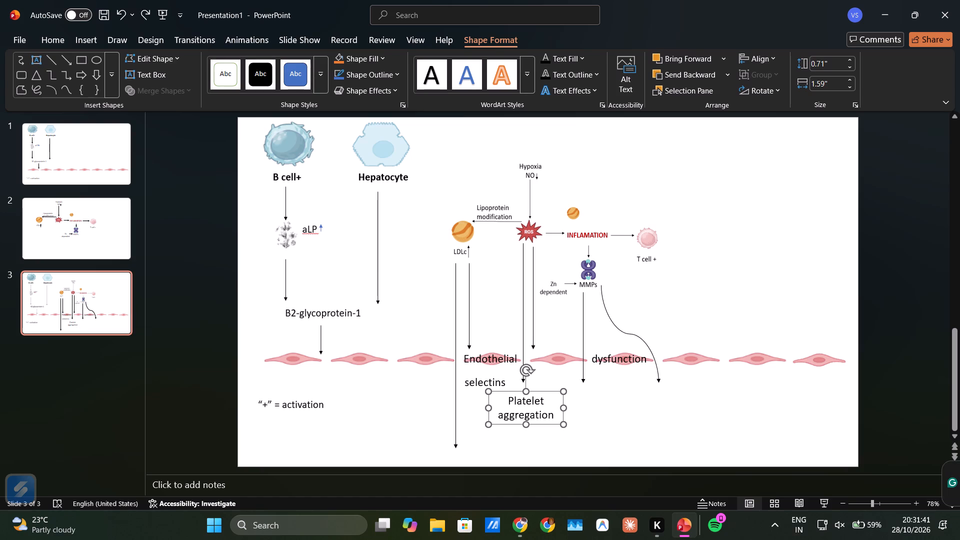
Draw a small upward arrow about 0.2" tall right after the word "aggregation".
{"action": "left_click", "coordinate": [556, 417]}
{"action": "left_click", "coordinate": [63, 62]}
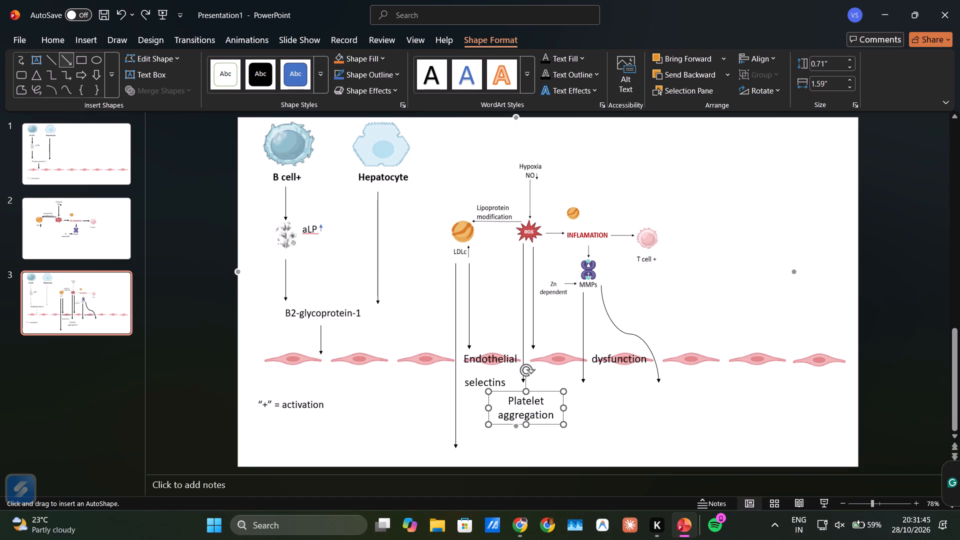
{"action": "left_click_drag", "start_coordinate": [554, 418], "coordinate": [554, 411]}
{"action": "left_click_drag", "start_coordinate": [554, 411], "coordinate": [554, 408]}
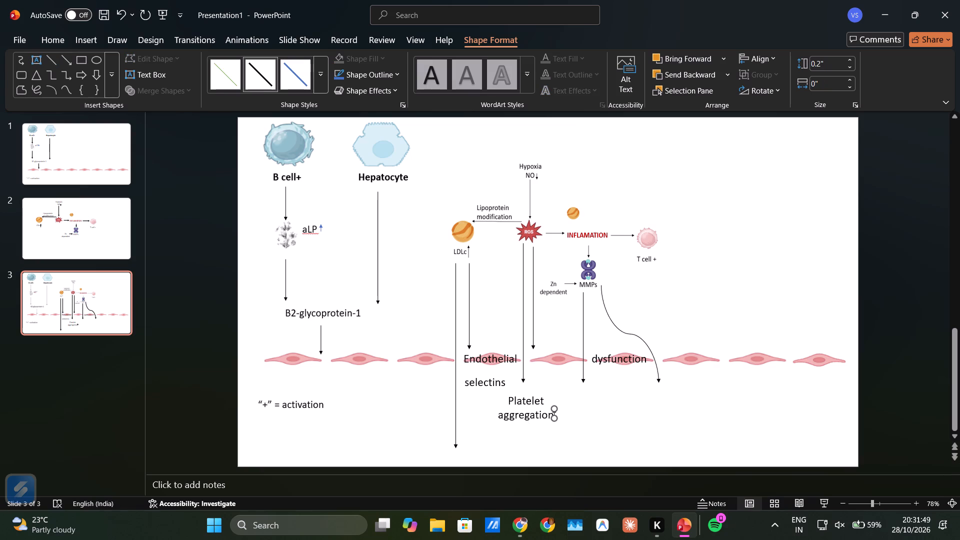
{"action": "left_click", "coordinate": [554, 413]}
{"action": "left_click", "coordinate": [581, 416]}
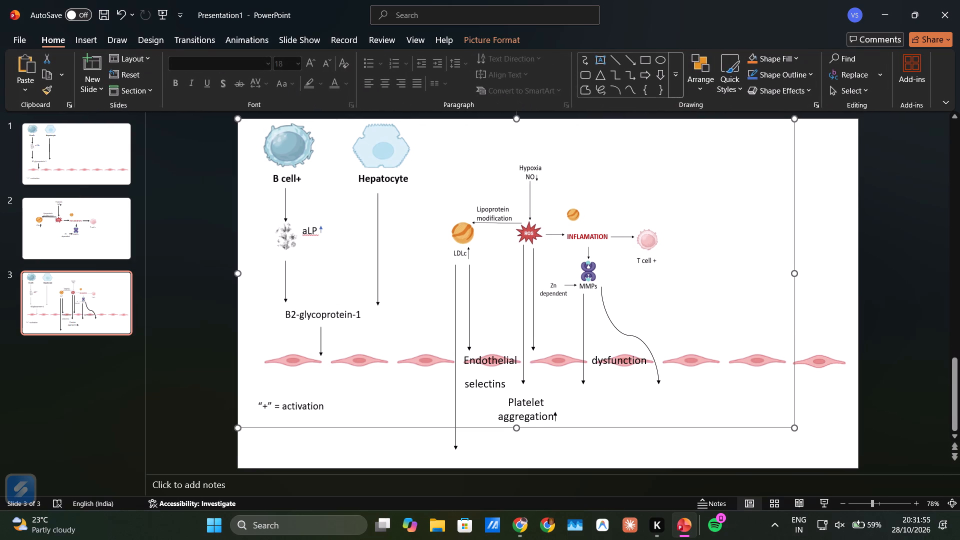
{"action": "left_click", "coordinate": [565, 435]}
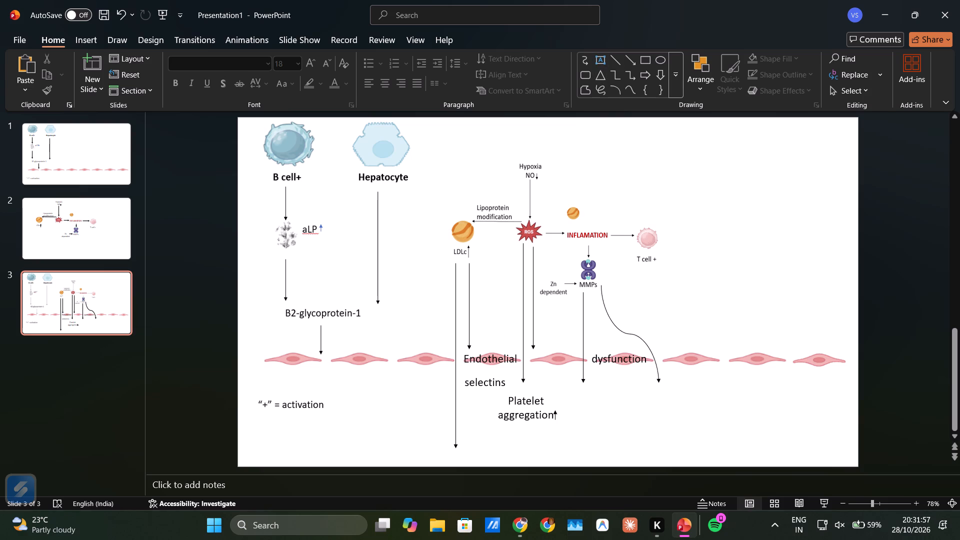
Add a text box reading "proteolysis" just below the Platelet aggregation label.
{"action": "left_click", "coordinate": [597, 64]}
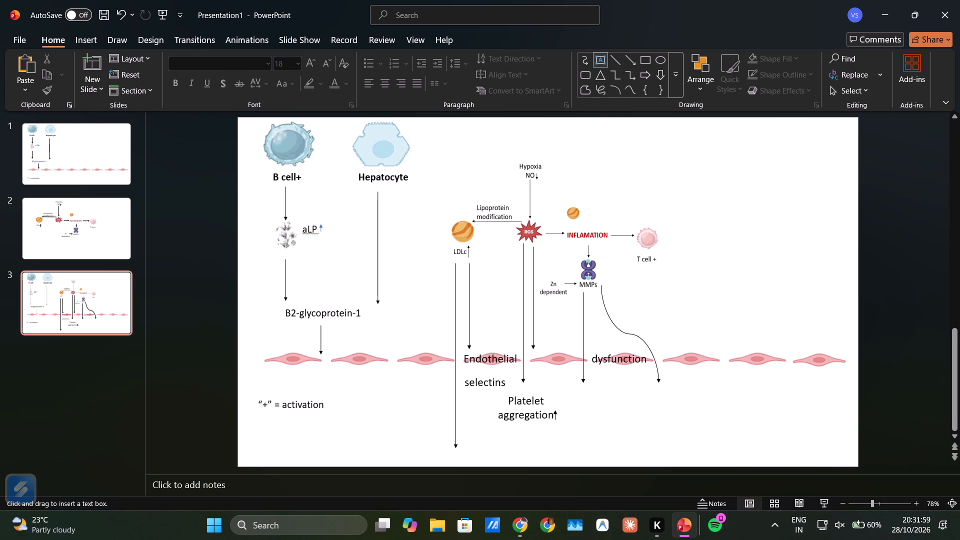
{"action": "left_click_drag", "start_coordinate": [494, 427], "coordinate": [572, 449]}
{"action": "left_click_drag", "start_coordinate": [572, 449], "coordinate": [570, 449]}
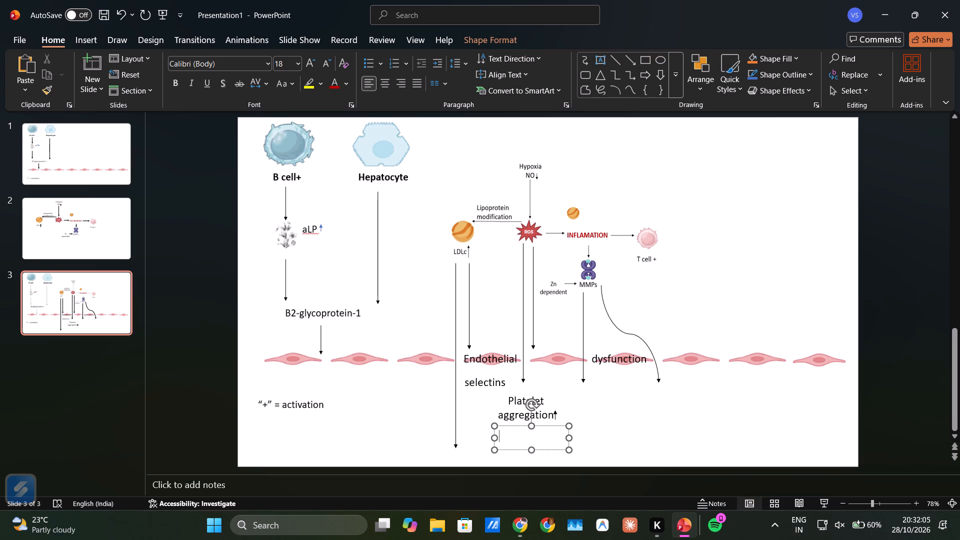
{"action": "key", "text": "p"}
{"action": "type", "text": "ro"}
{"action": "key", "text": "t"}
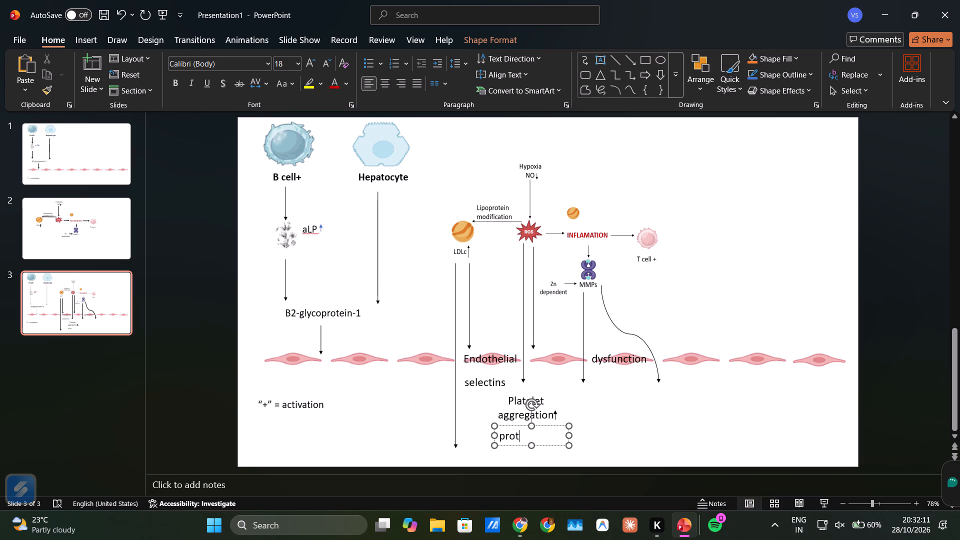
{"action": "key", "text": "e"}
{"action": "key", "text": "o"}
{"action": "type", "text": "lysis"}
Draw a small upward arrow about 0.22" tall right after the word "proteolysis".
{"action": "left_click", "coordinate": [631, 58]}
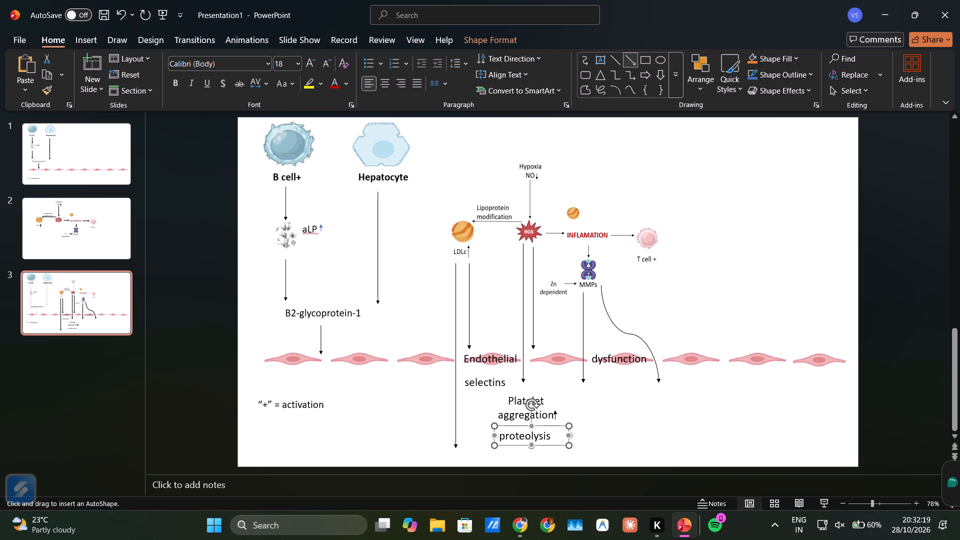
{"action": "left_click_drag", "start_coordinate": [555, 440], "coordinate": [555, 430]}
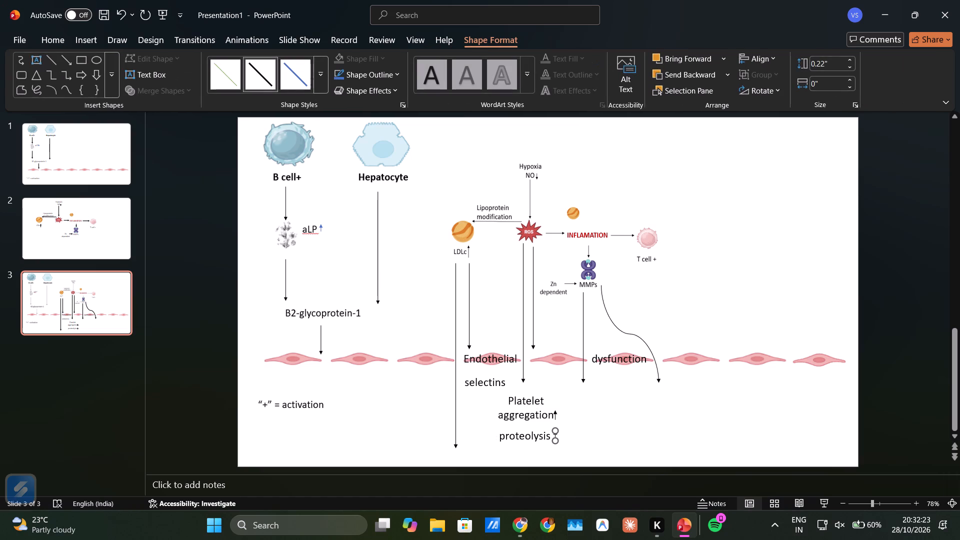
{"action": "left_click", "coordinate": [716, 439]}
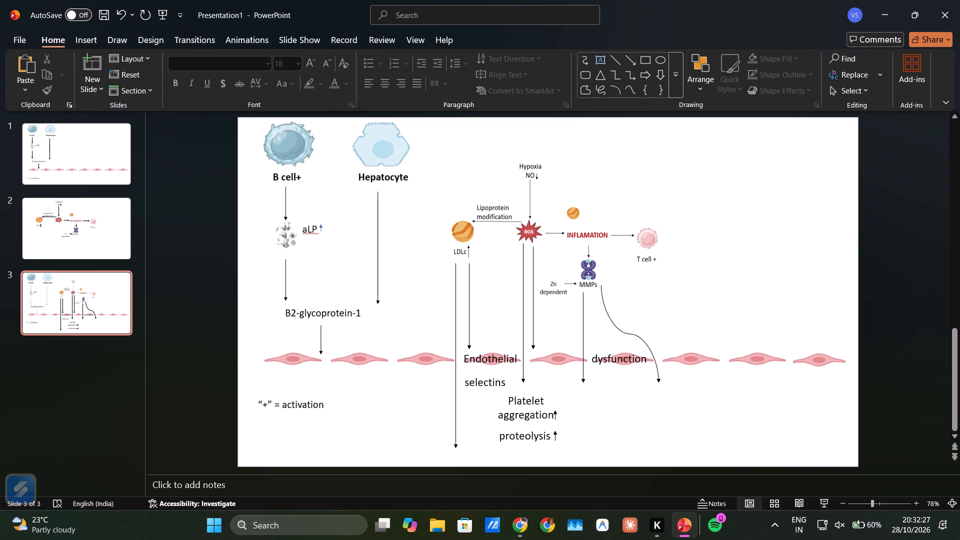
Draw a short diagonal arrow from the selectins label down to the Platelet aggregation label.
{"action": "left_click", "coordinate": [628, 58]}
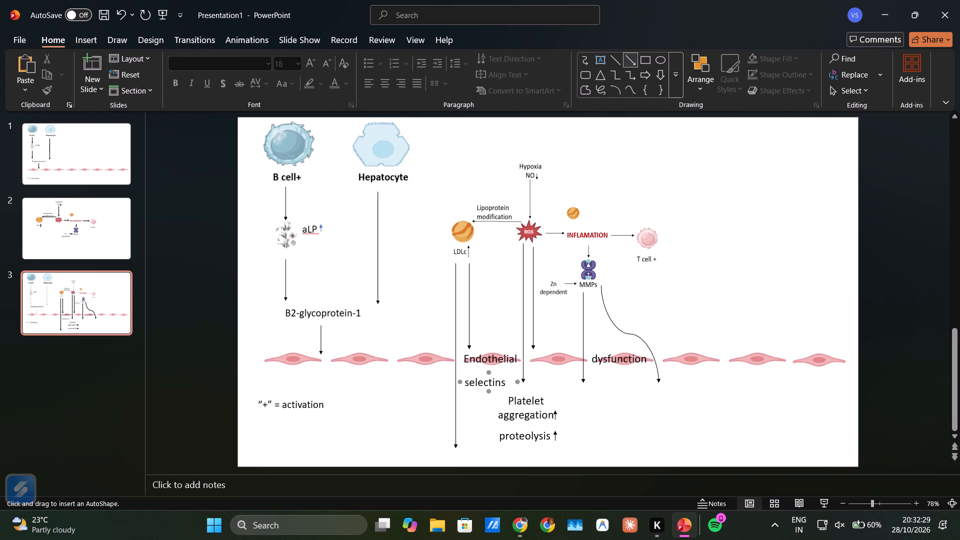
{"action": "left_click_drag", "start_coordinate": [482, 388], "coordinate": [505, 404]}
{"action": "left_click_drag", "start_coordinate": [505, 404], "coordinate": [503, 410]}
{"action": "left_click", "coordinate": [703, 396]}
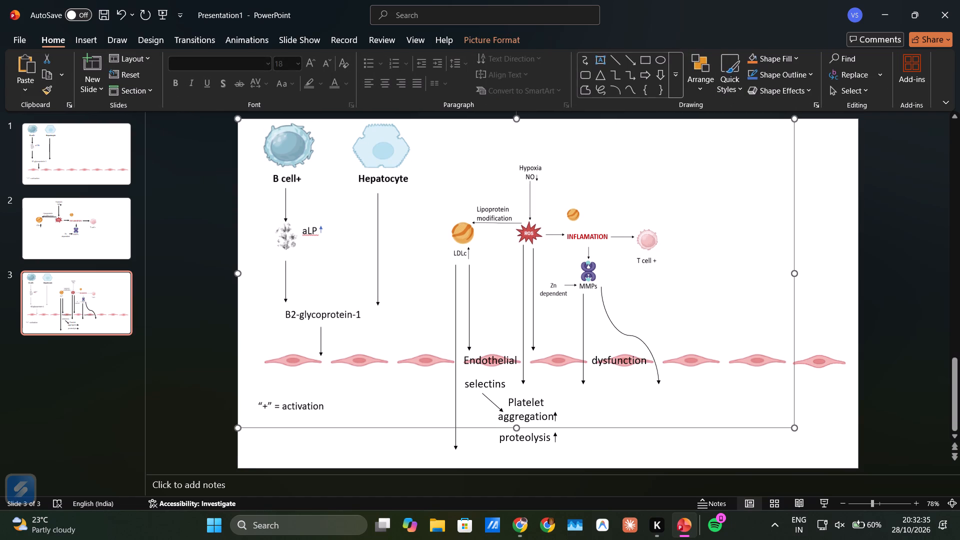
{"action": "left_click", "coordinate": [671, 433]}
Make the Endothelial and dysfunction labels bold, widening the dysfunction box to keep its word on one line.
{"action": "left_click", "coordinate": [463, 360]}
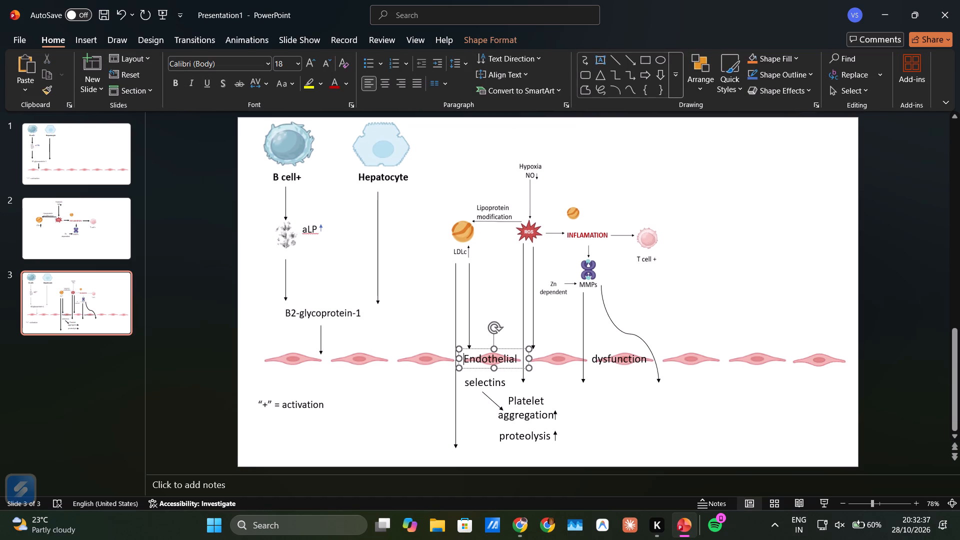
{"action": "left_click_drag", "start_coordinate": [463, 360], "coordinate": [517, 360]}
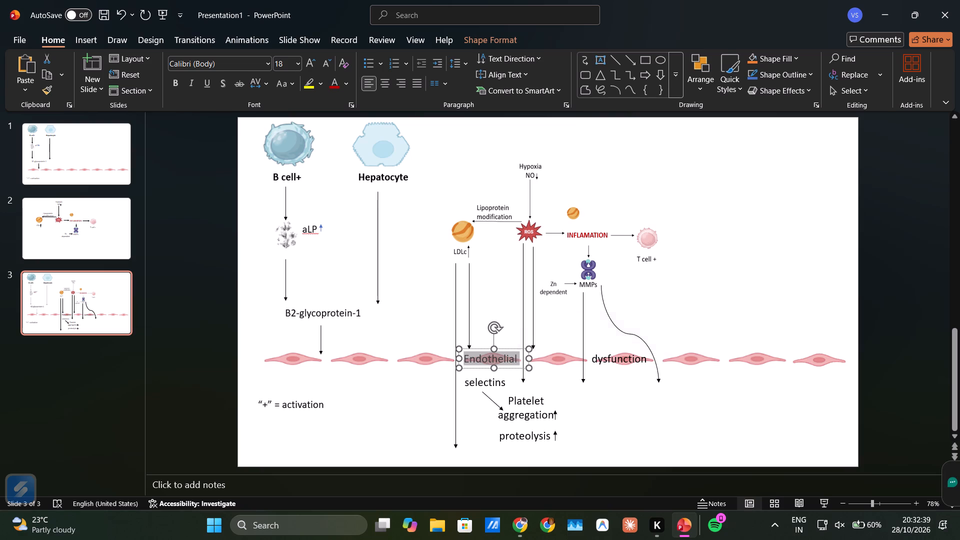
{"action": "left_click", "coordinate": [172, 78]}
{"action": "left_click", "coordinate": [622, 361]}
{"action": "left_click_drag", "start_coordinate": [594, 360], "coordinate": [644, 358]}
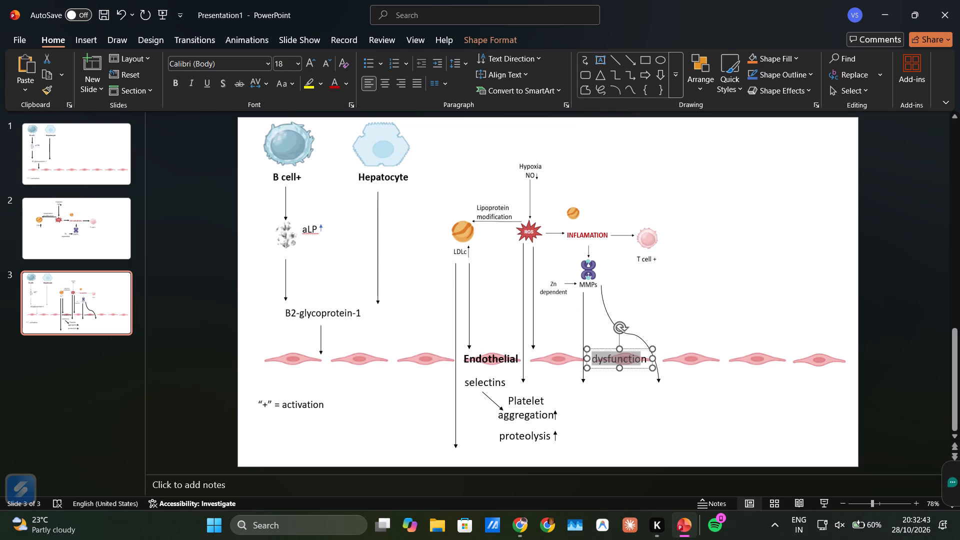
{"action": "left_click_drag", "start_coordinate": [644, 358], "coordinate": [649, 359]}
{"action": "left_click", "coordinate": [176, 90]}
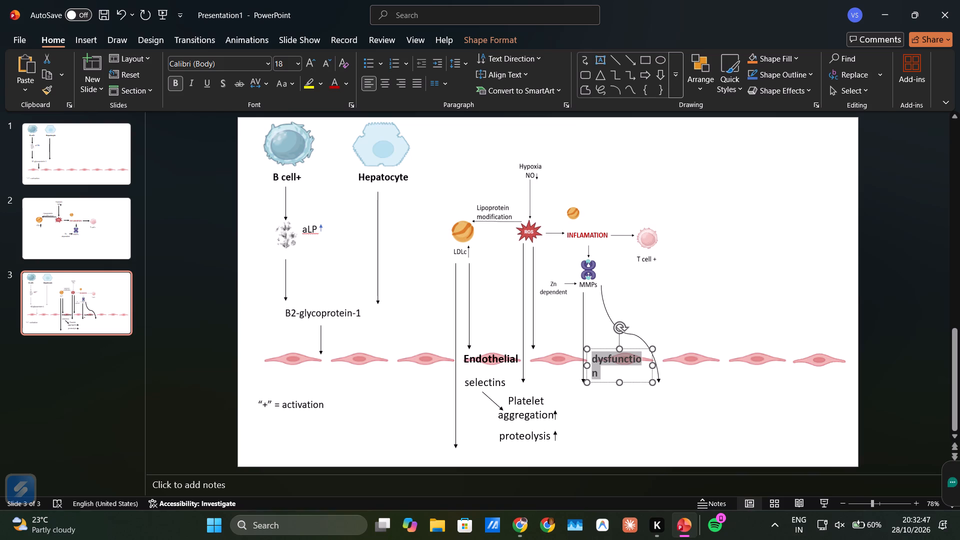
{"action": "left_click_drag", "start_coordinate": [654, 364], "coordinate": [663, 362]}
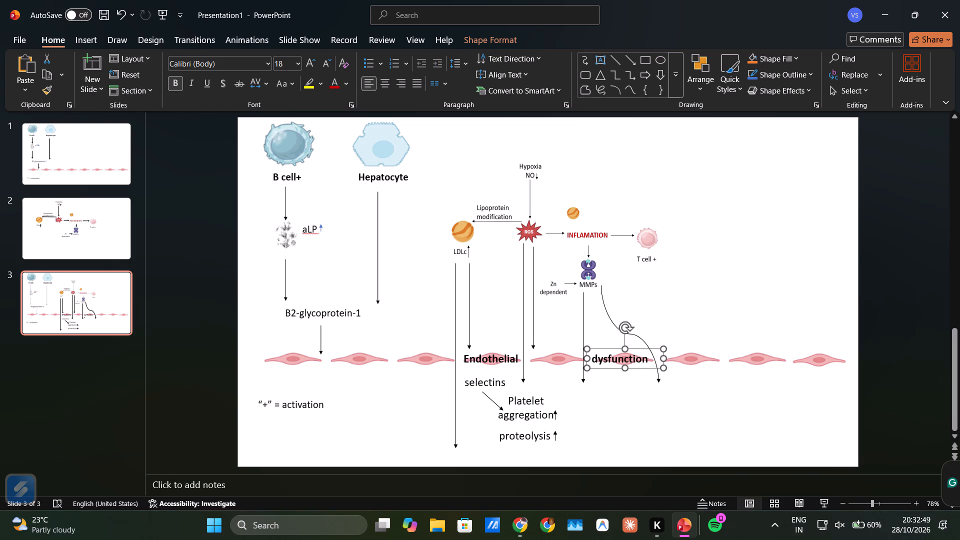
Capitalize the first letter of the dysfunction label so it reads "Dysfunction".
{"action": "left_click", "coordinate": [596, 360]}
{"action": "key", "text": "BackSpace"}
{"action": "key", "text": "d"}
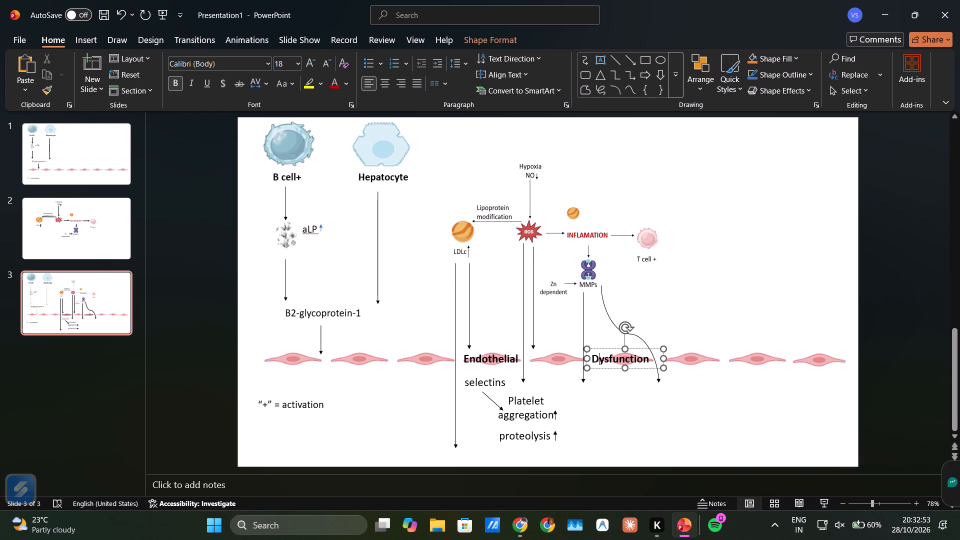
{"action": "left_click", "coordinate": [694, 430]}
{"action": "left_click", "coordinate": [800, 427]}
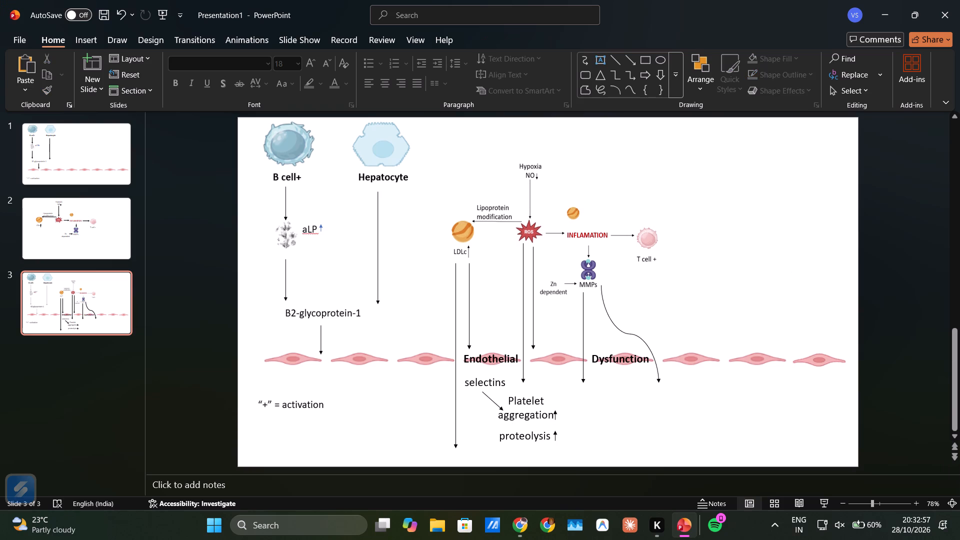
Add a text box reading "Cells remodeling" below the tip of the curved arrow from MMPs.
{"action": "left_click", "coordinate": [606, 58]}
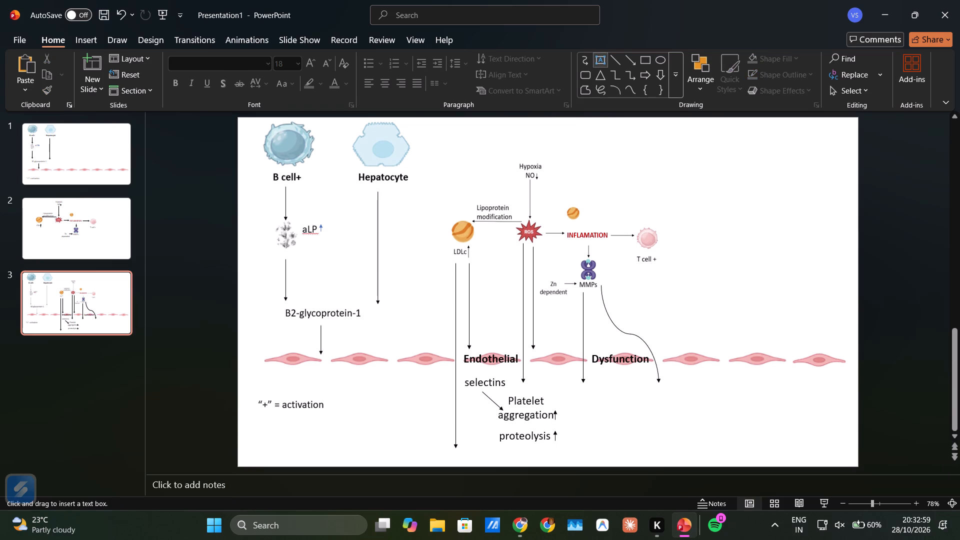
{"action": "left_click_drag", "start_coordinate": [630, 389], "coordinate": [690, 410]}
{"action": "left_click_drag", "start_coordinate": [690, 410], "coordinate": [690, 413]}
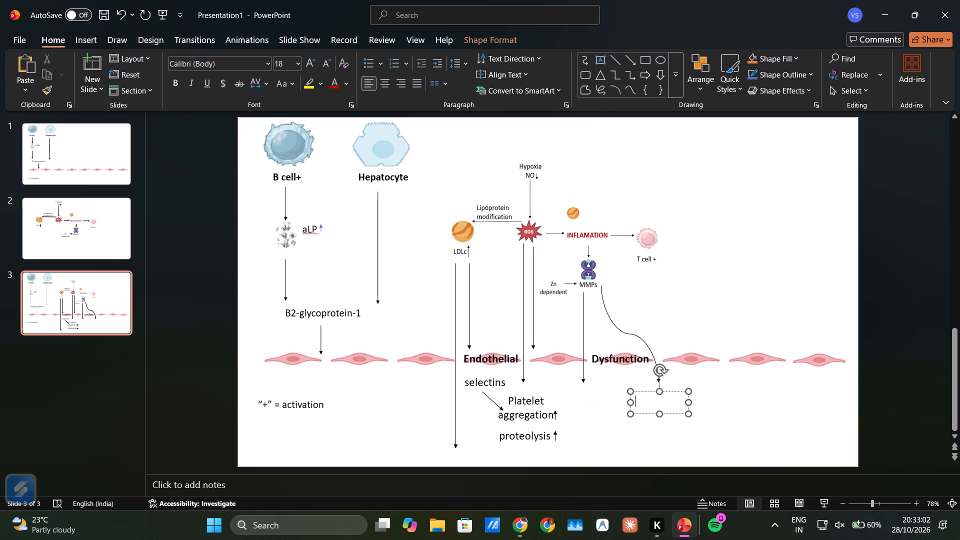
{"action": "key", "text": "c"}
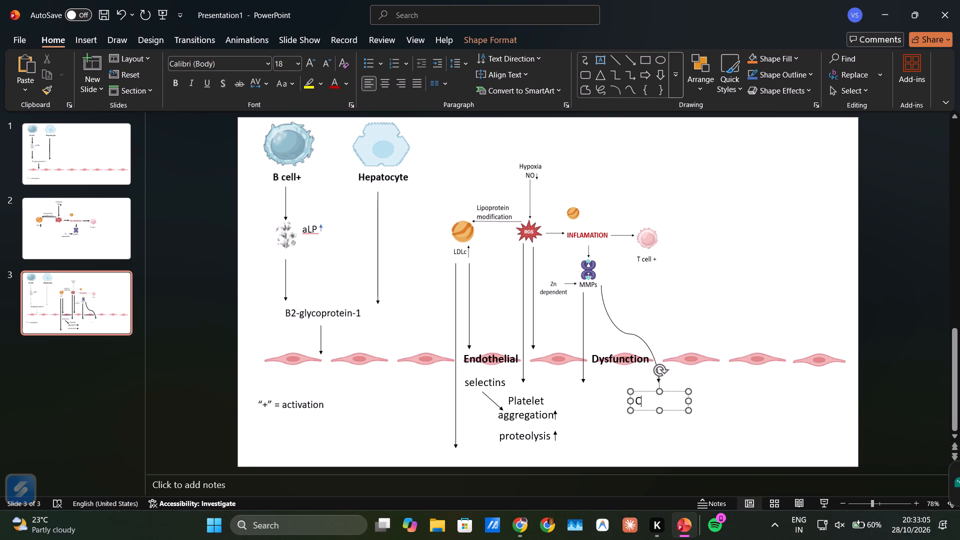
{"action": "type", "text": "ells"}
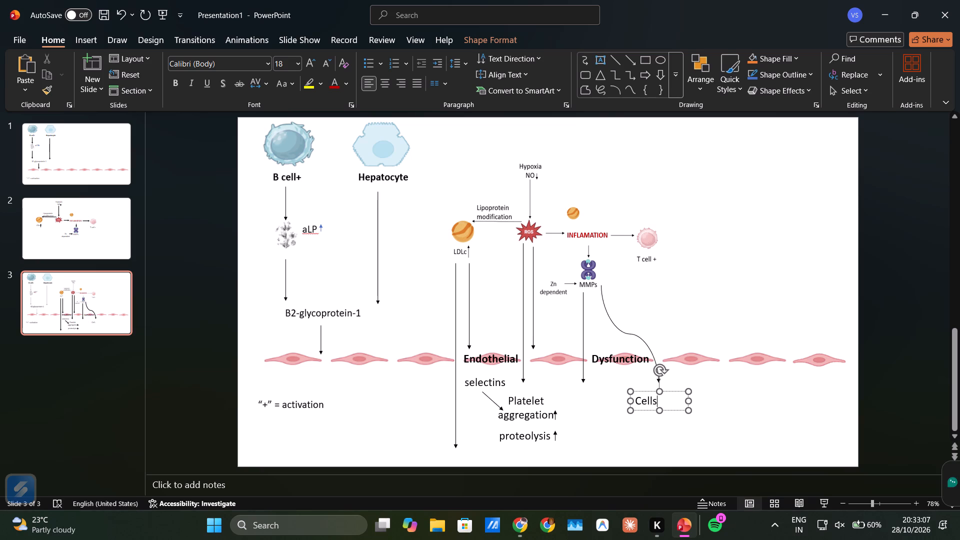
{"action": "key", "text": "space"}
{"action": "key", "text": "e"}
{"action": "key", "text": "BackSpace"}
{"action": "type", "text": "remo"}
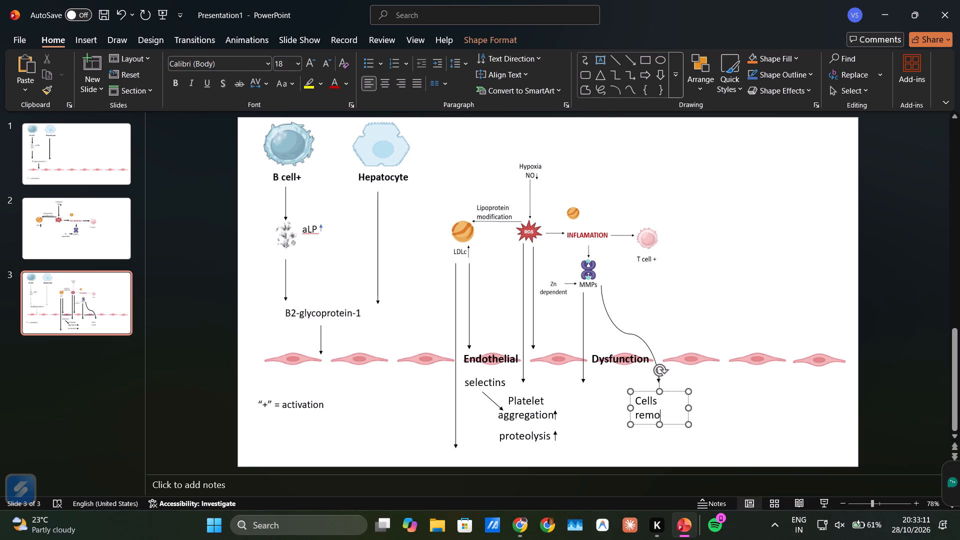
{"action": "type", "text": "deling"}
Widen the "Cells remodeling" box so "remodeling" fits on one line, and center its text.
{"action": "left_click_drag", "start_coordinate": [689, 415], "coordinate": [694, 415]}
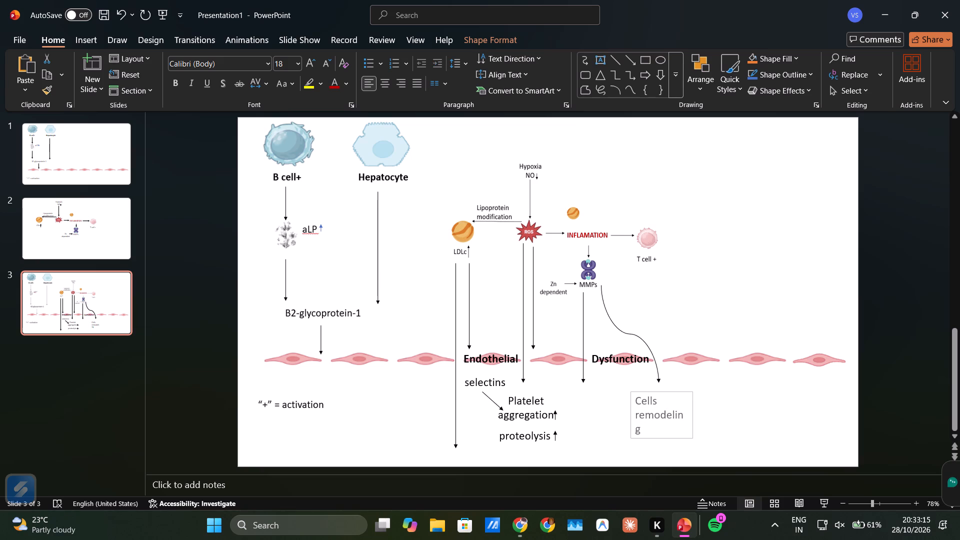
{"action": "left_click_drag", "start_coordinate": [694, 415], "coordinate": [702, 415]}
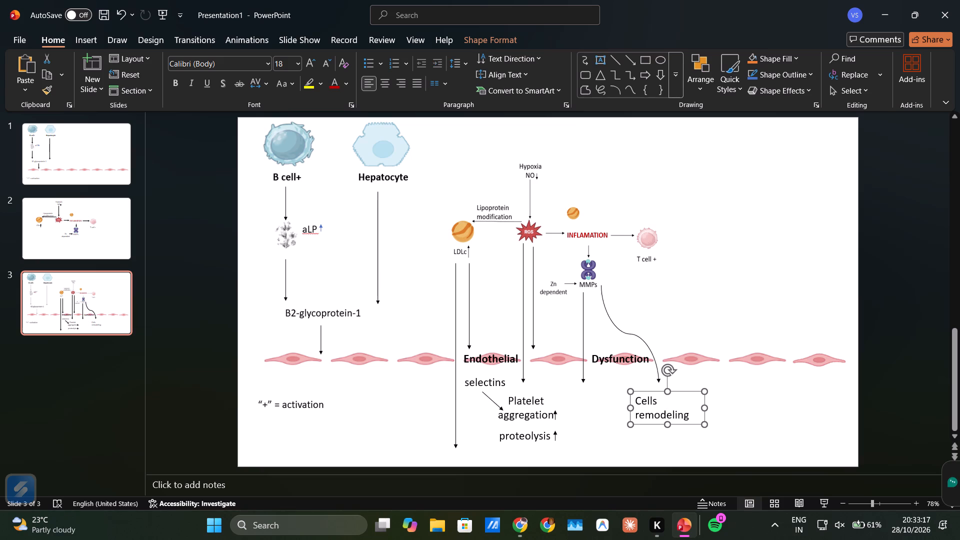
{"action": "left_click_drag", "start_coordinate": [706, 425], "coordinate": [683, 417]}
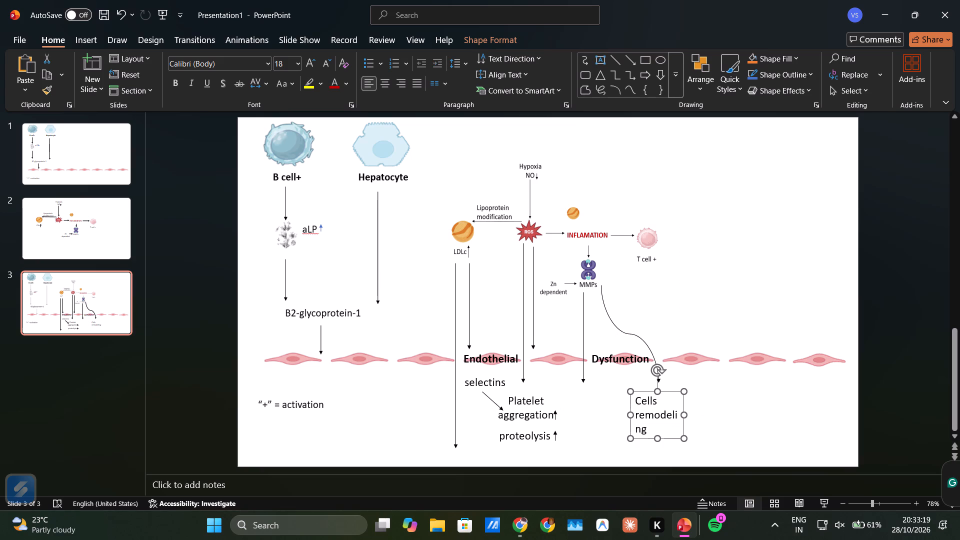
{"action": "left_click_drag", "start_coordinate": [682, 435], "coordinate": [690, 436]}
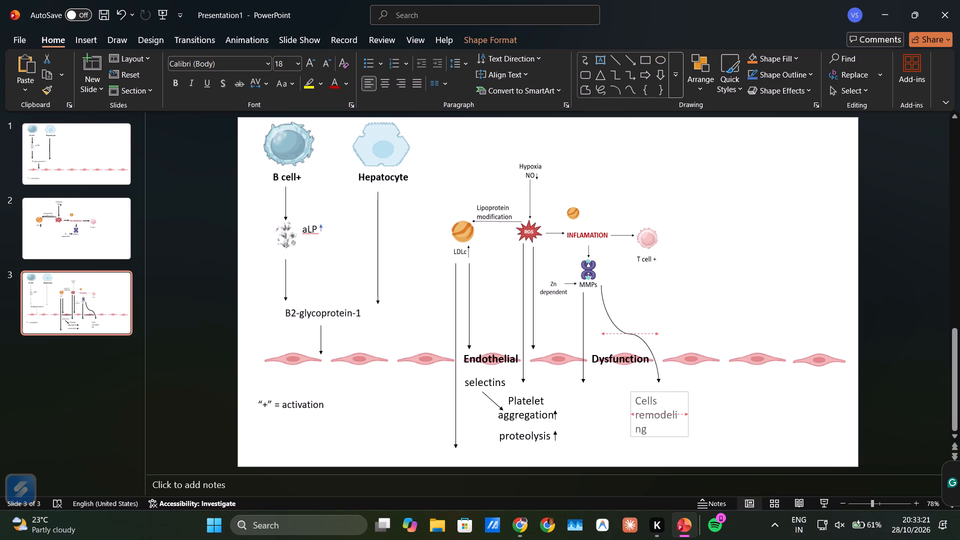
{"action": "left_click_drag", "start_coordinate": [690, 436], "coordinate": [706, 423]}
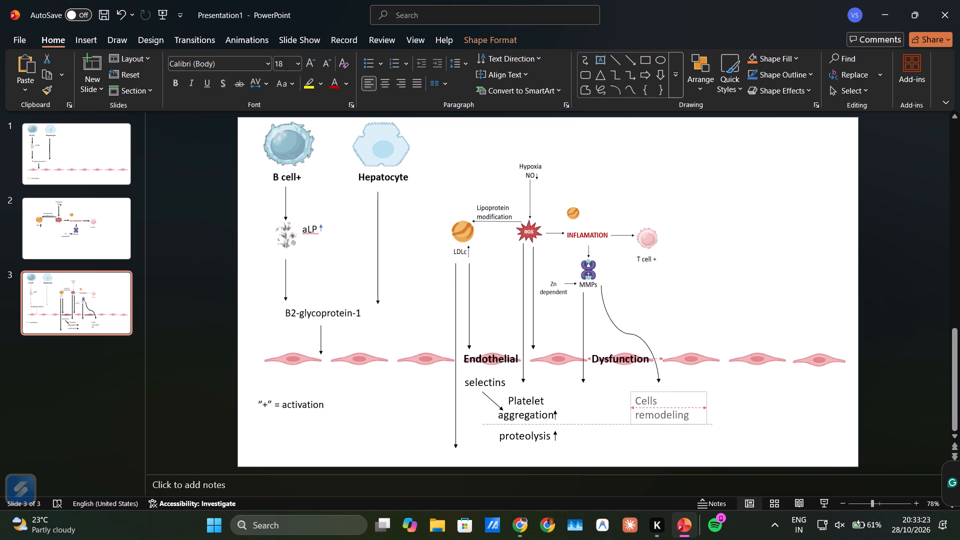
{"action": "left_click_drag", "start_coordinate": [706, 423], "coordinate": [709, 423]}
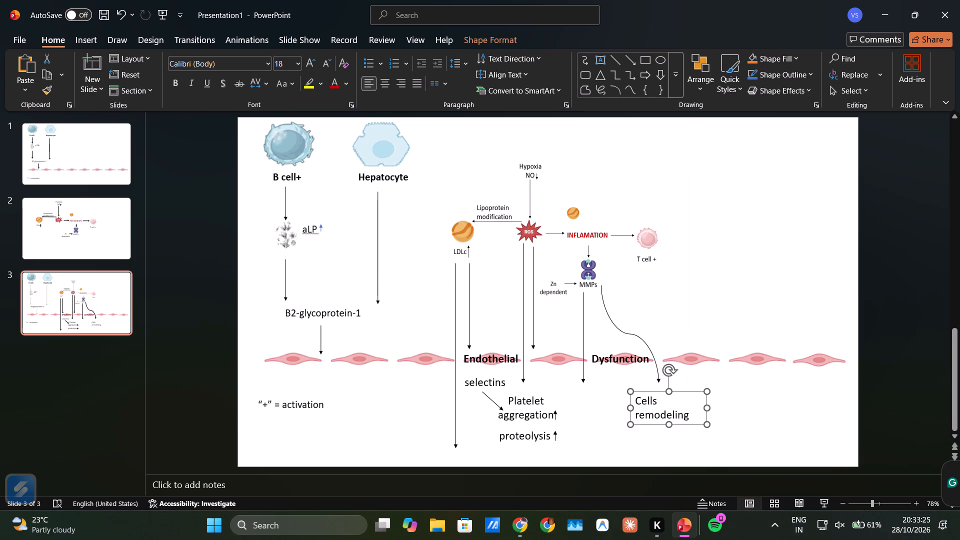
{"action": "left_click", "coordinate": [381, 77]}
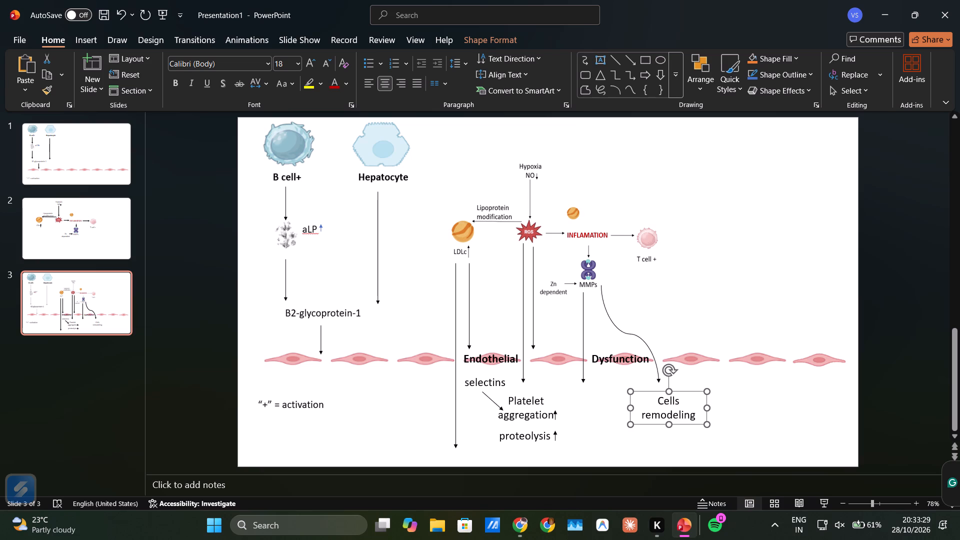
Move the "Cells remodeling" label up so it sits centered directly under the curved arrow's tip.
{"action": "left_click_drag", "start_coordinate": [657, 392], "coordinate": [650, 384]}
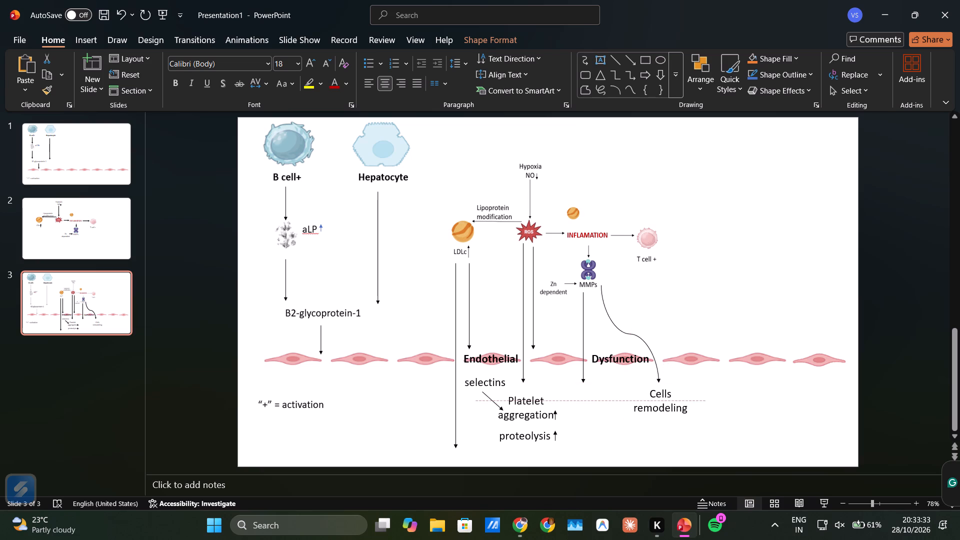
{"action": "left_click_drag", "start_coordinate": [650, 384], "coordinate": [649, 381]}
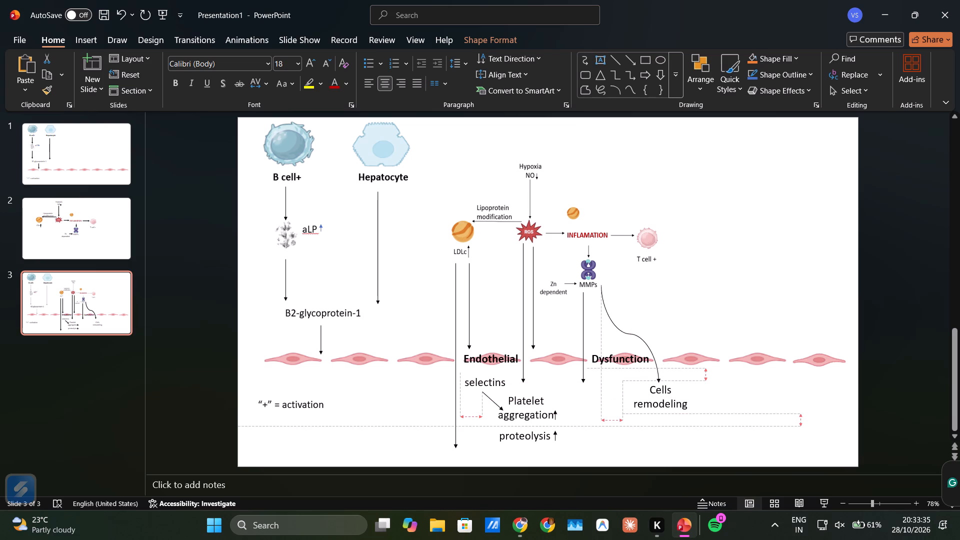
{"action": "left_click_drag", "start_coordinate": [649, 381], "coordinate": [648, 379]}
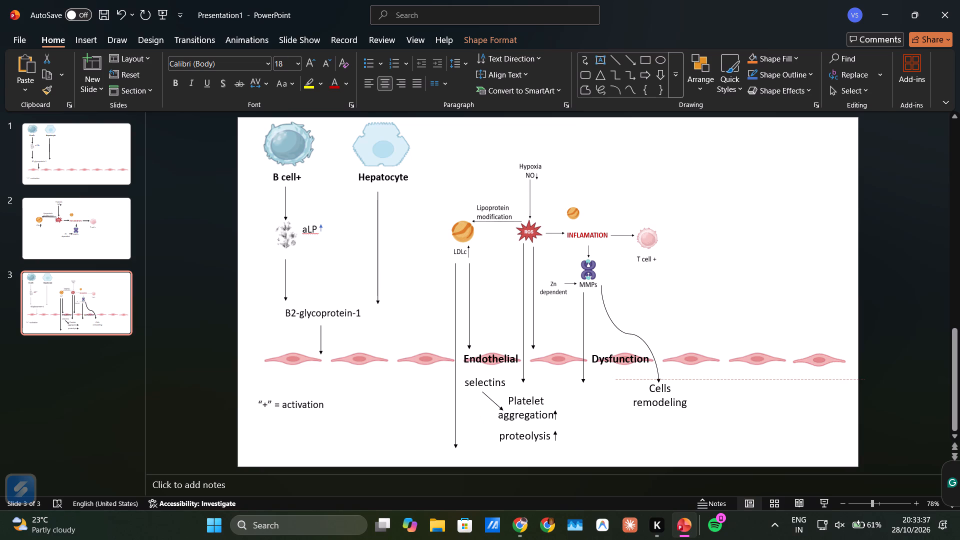
{"action": "left_click_drag", "start_coordinate": [648, 379], "coordinate": [648, 380]}
{"action": "left_click", "coordinate": [772, 404]}
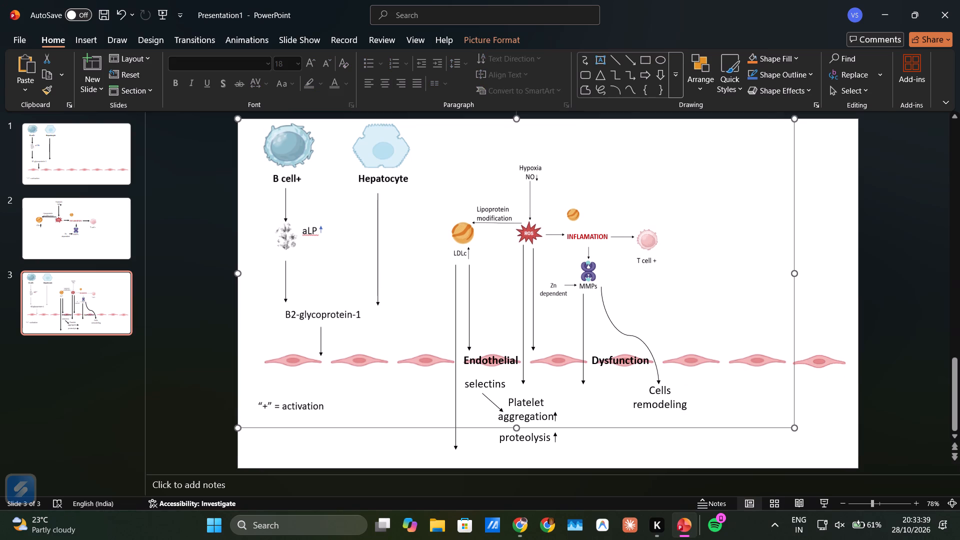
{"action": "left_click", "coordinate": [830, 425]}
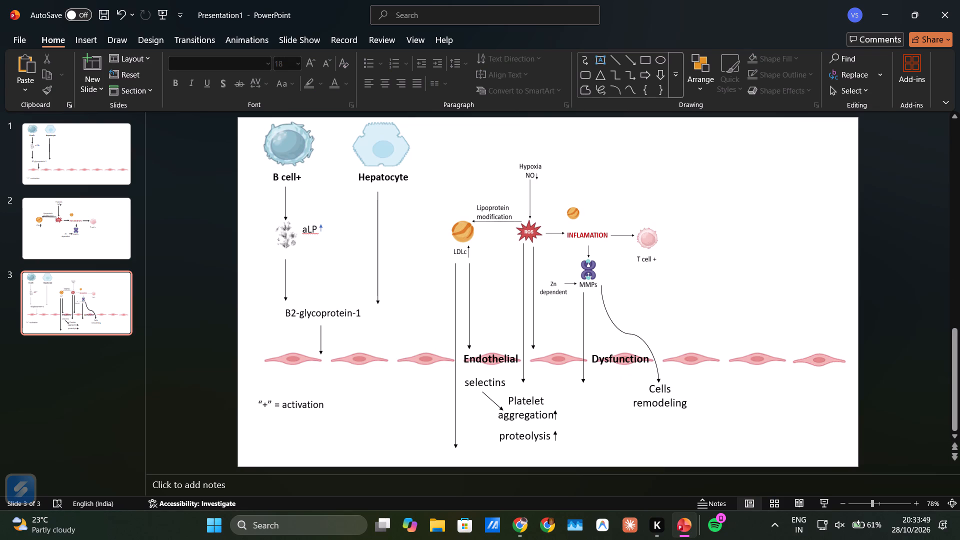
Move the Platelet aggregation and proteolysis labels under the straight arrow from MMPs, with proteolysis just below aggregation.
{"action": "left_click", "coordinate": [509, 413]}
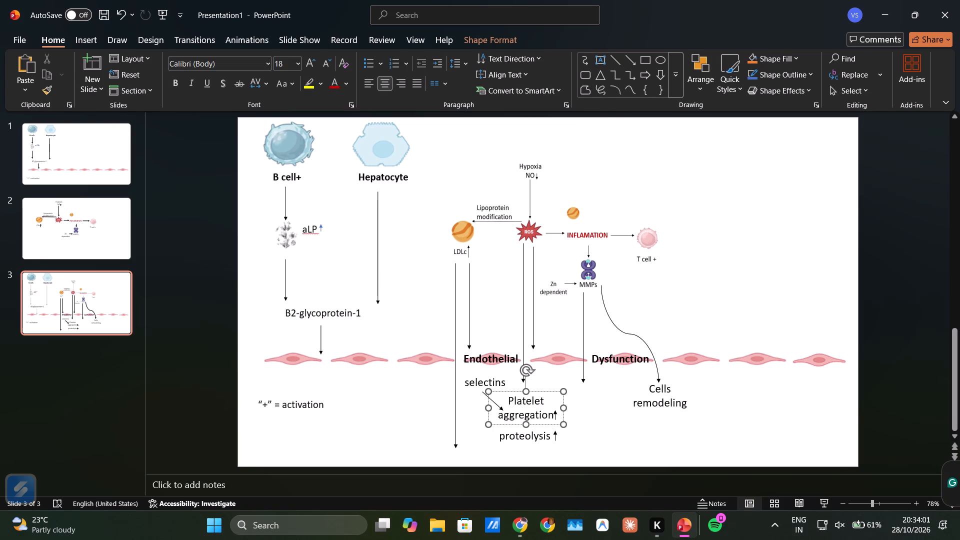
{"action": "left_click_drag", "start_coordinate": [496, 394], "coordinate": [556, 389]}
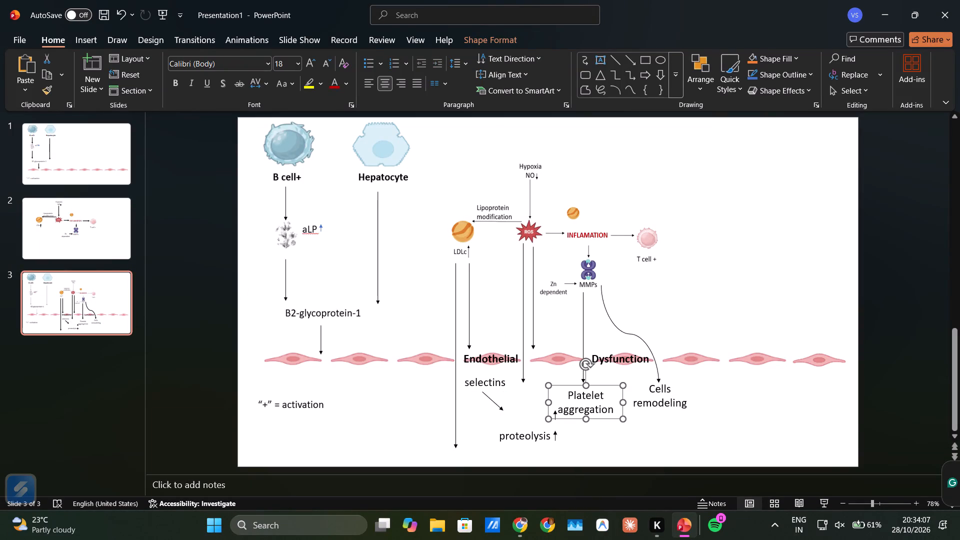
{"action": "left_click_drag", "start_coordinate": [497, 440], "coordinate": [514, 439]}
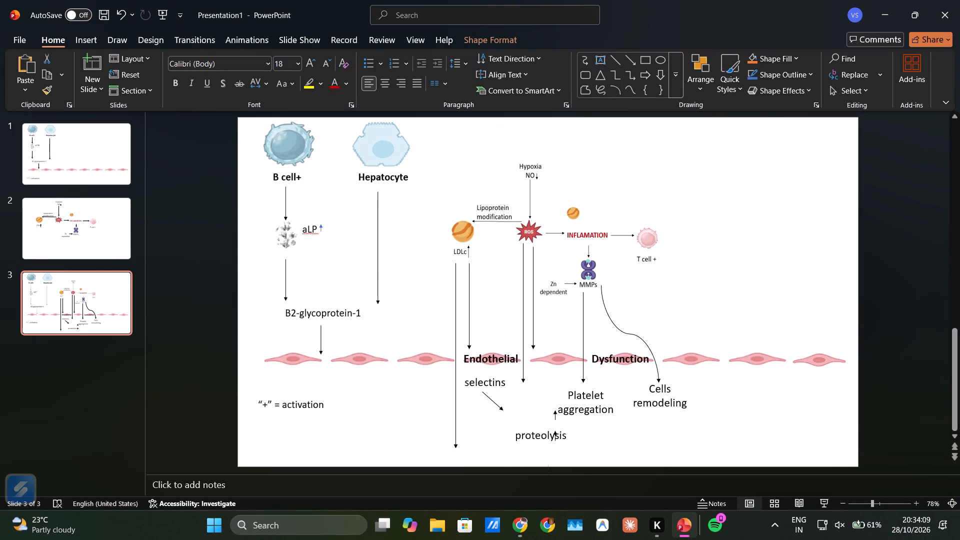
{"action": "left_click_drag", "start_coordinate": [514, 439], "coordinate": [556, 431]}
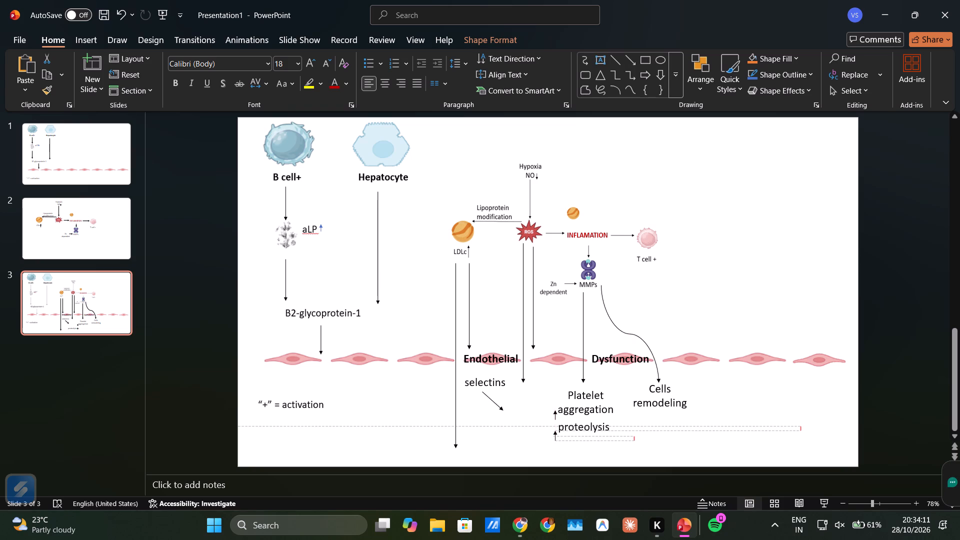
{"action": "left_click_drag", "start_coordinate": [556, 431], "coordinate": [561, 430]}
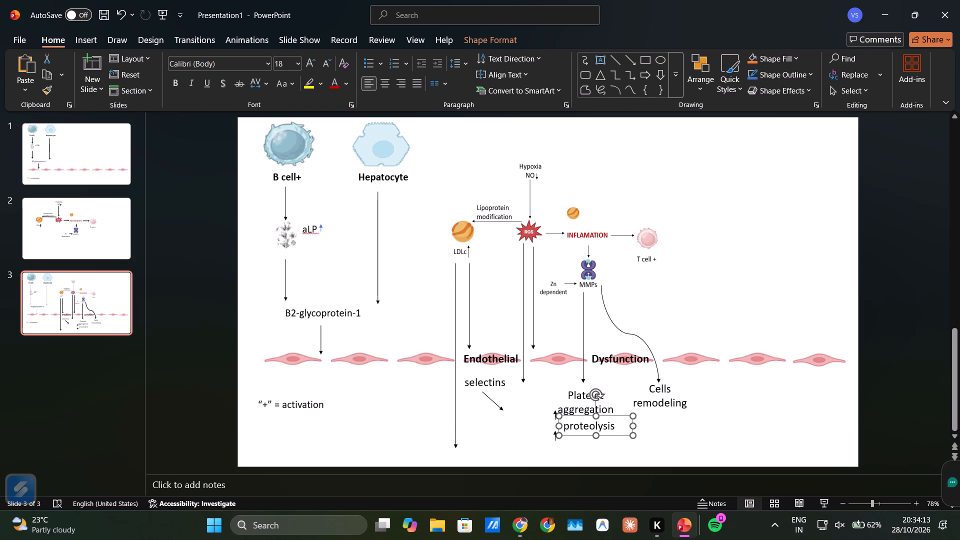
Move the two small upward arrows to sit right after the words "proteolysis" and "aggregation" again.
{"action": "left_click_drag", "start_coordinate": [553, 435], "coordinate": [608, 428]}
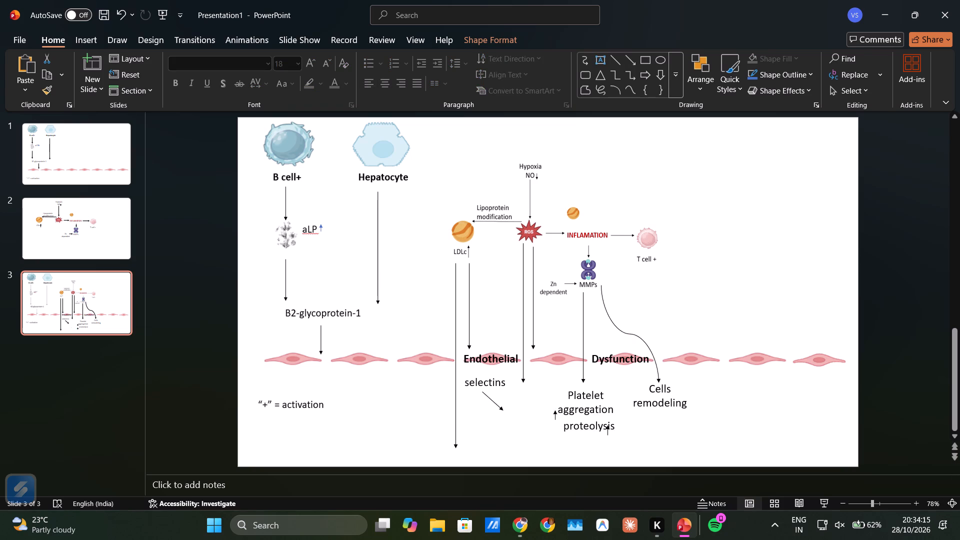
{"action": "left_click_drag", "start_coordinate": [608, 428], "coordinate": [614, 426]}
{"action": "left_click_drag", "start_coordinate": [556, 417], "coordinate": [558, 417]}
{"action": "left_click_drag", "start_coordinate": [558, 417], "coordinate": [618, 412]}
{"action": "left_click_drag", "start_coordinate": [618, 412], "coordinate": [620, 411]}
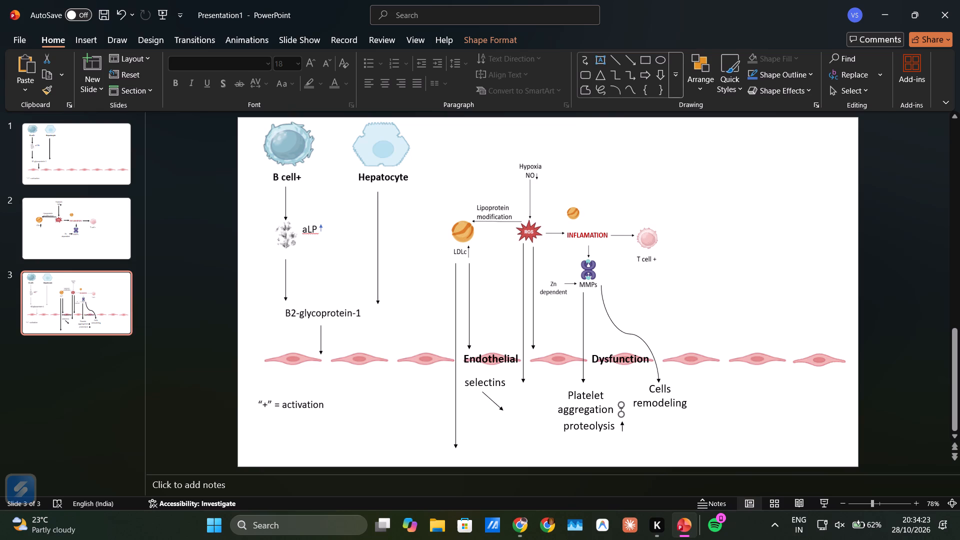
Delete the short diagonal arrow below the selectins label.
{"action": "left_click", "coordinate": [497, 407]}
{"action": "key", "text": "BackSpace"}
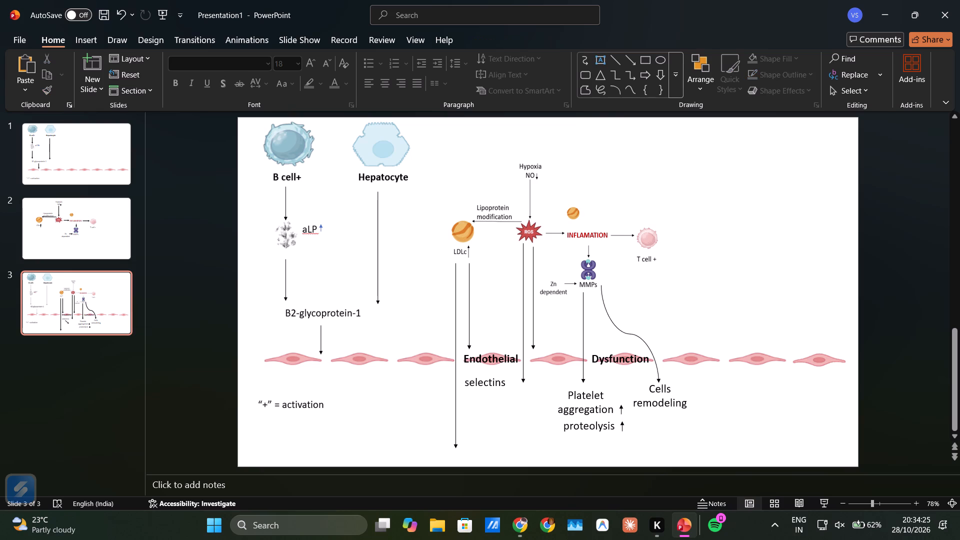
Lengthen the long ROS arrow nearest the selectins label so its tip ends well below that label.
{"action": "left_click", "coordinate": [496, 385]}
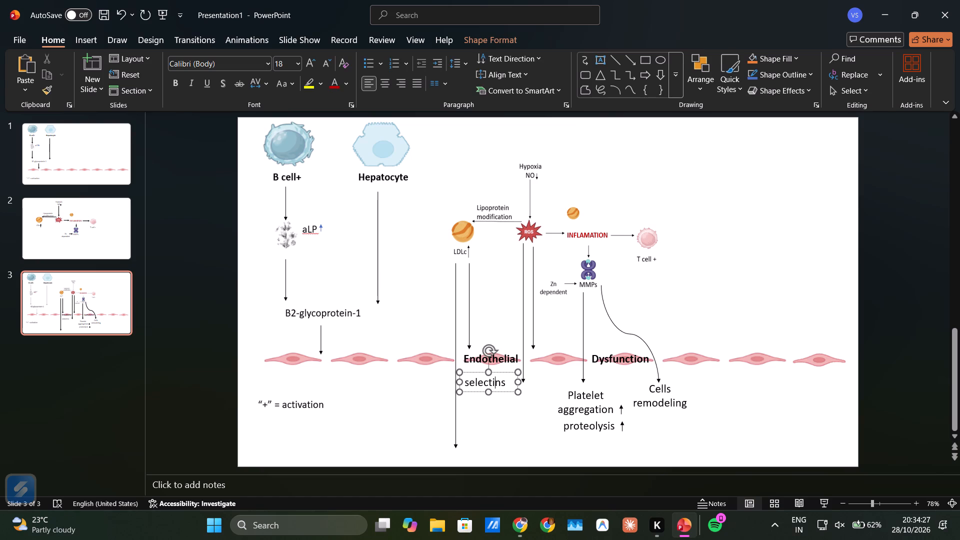
{"action": "left_click", "coordinate": [523, 381]}
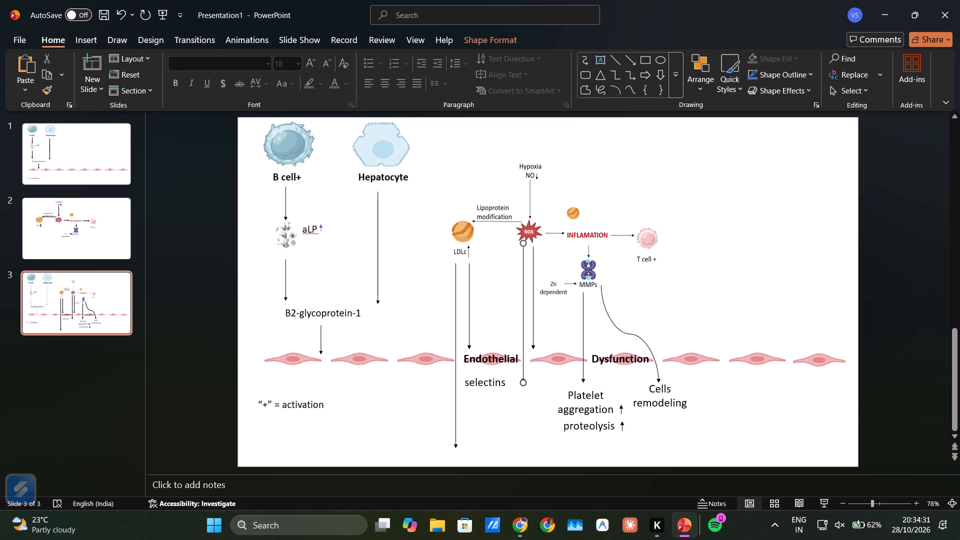
{"action": "left_click_drag", "start_coordinate": [524, 384], "coordinate": [524, 394]}
{"action": "left_click_drag", "start_coordinate": [524, 394], "coordinate": [524, 410]}
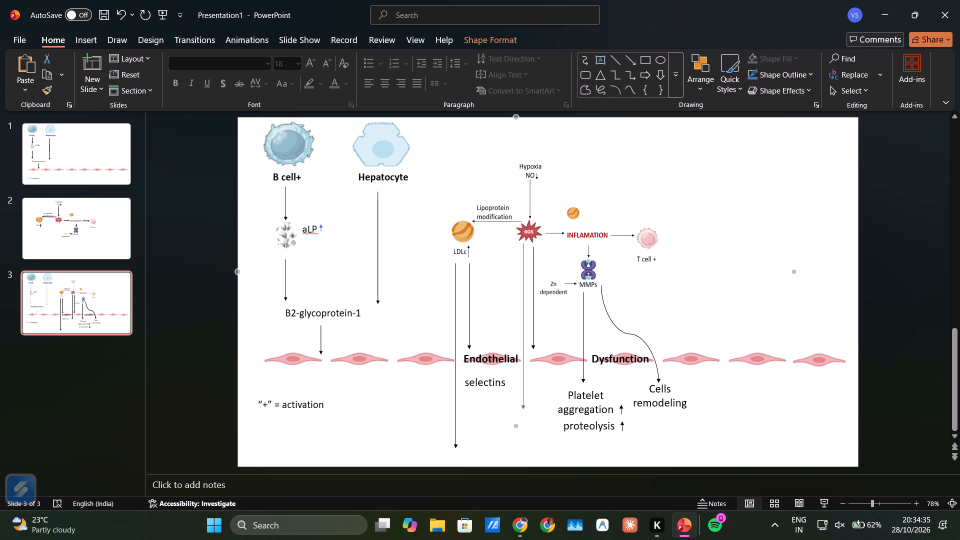
{"action": "left_click_drag", "start_coordinate": [524, 410], "coordinate": [524, 411]}
Draw an arrow from the selectins label to the word "Platelet", about 1.32" wide and 0.28" high.
{"action": "left_click", "coordinate": [491, 385]}
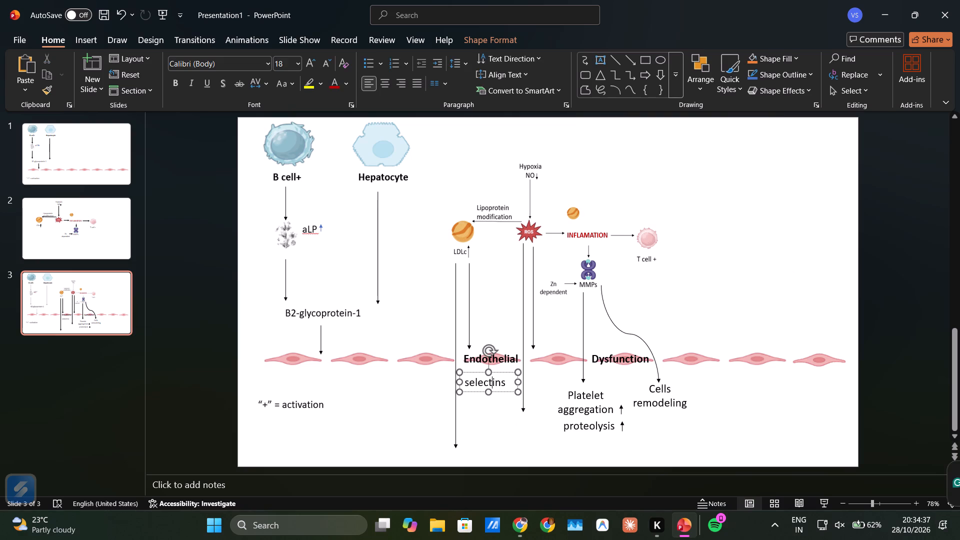
{"action": "left_click", "coordinate": [624, 56]}
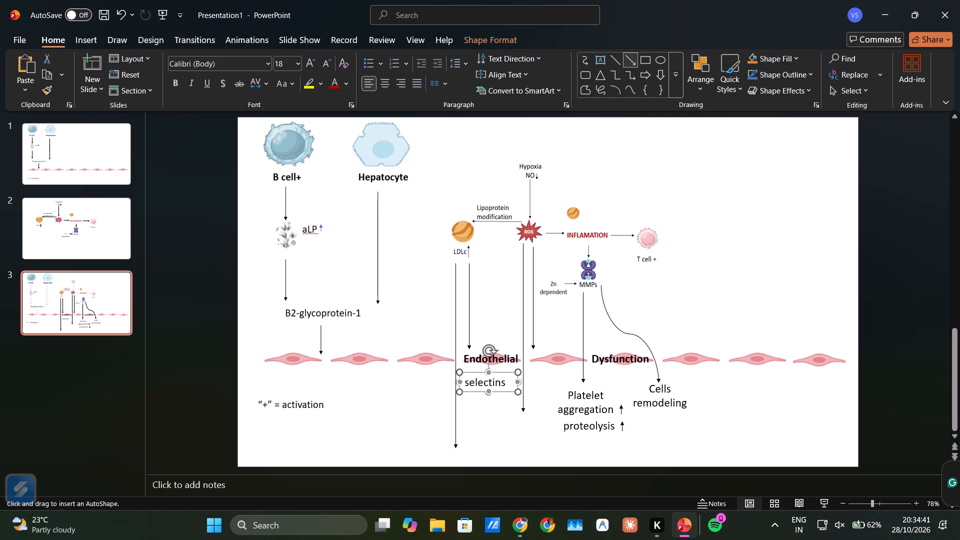
{"action": "left_click_drag", "start_coordinate": [506, 382], "coordinate": [568, 398]}
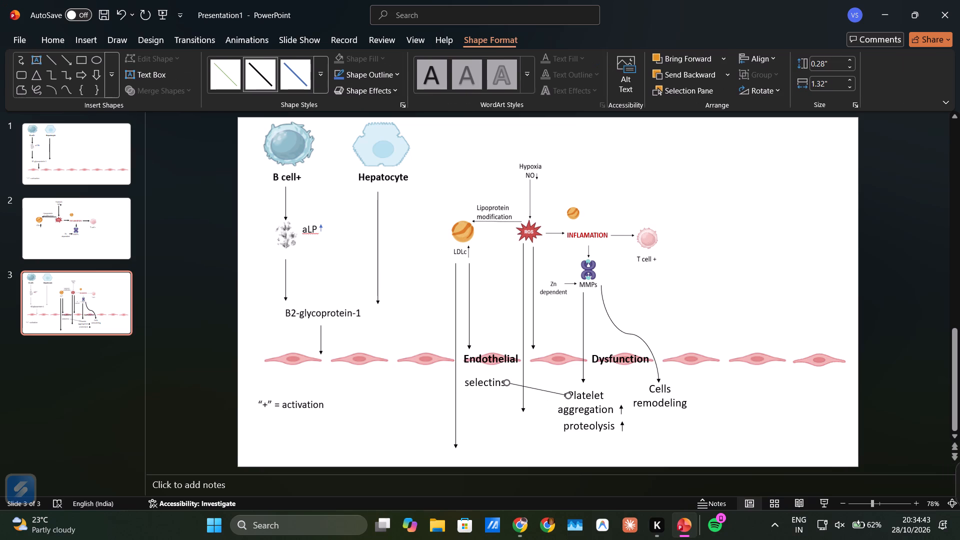
{"action": "left_click", "coordinate": [485, 429]}
{"action": "left_click", "coordinate": [730, 440]}
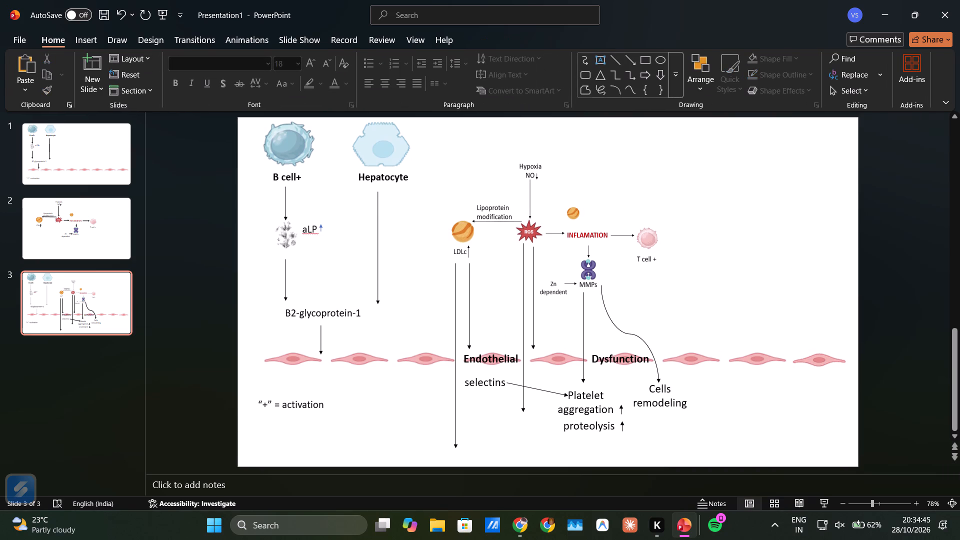
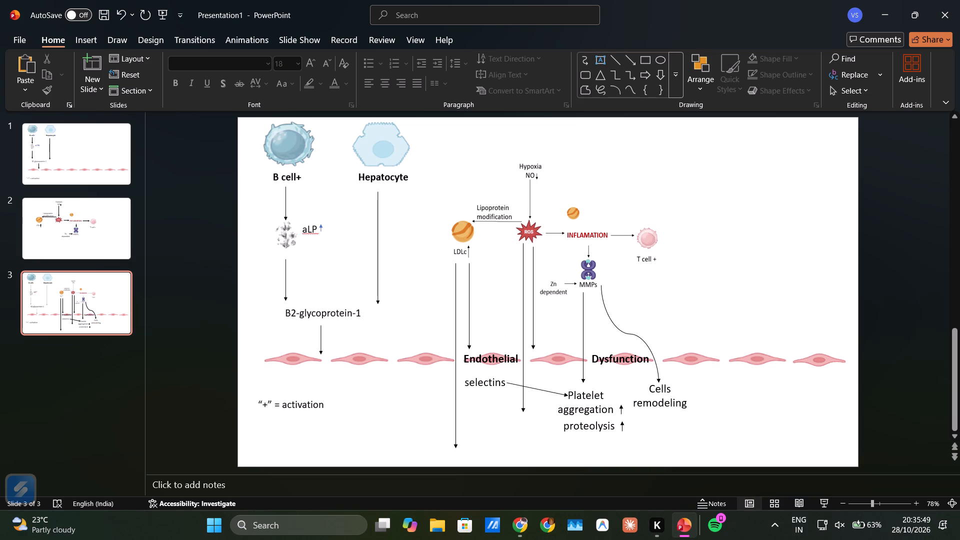
Add a new blank slide after slide 3.
{"action": "left_click", "coordinate": [91, 60]}
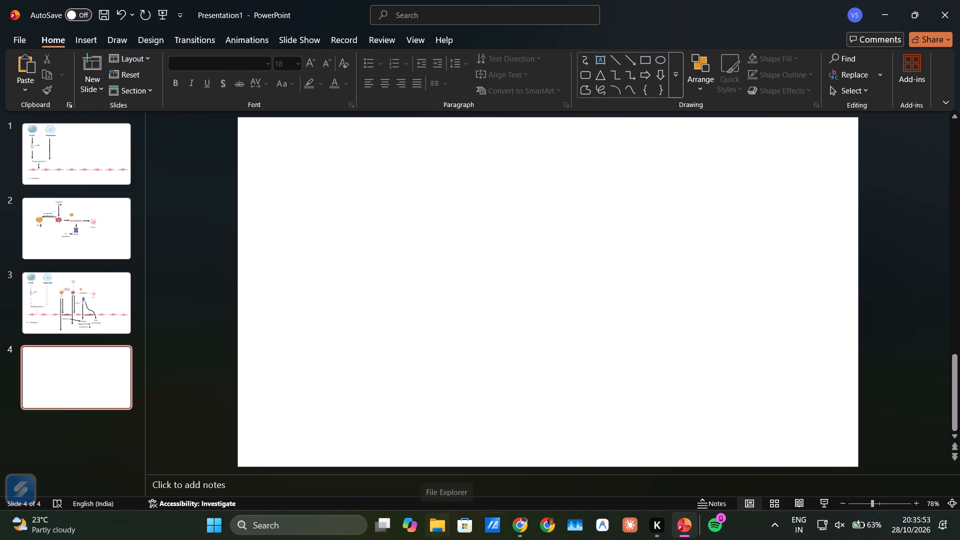
Switch to the BioRender illustration in Chrome and undo all earlier edits until the canvas is empty.
{"action": "left_click", "coordinate": [518, 520]}
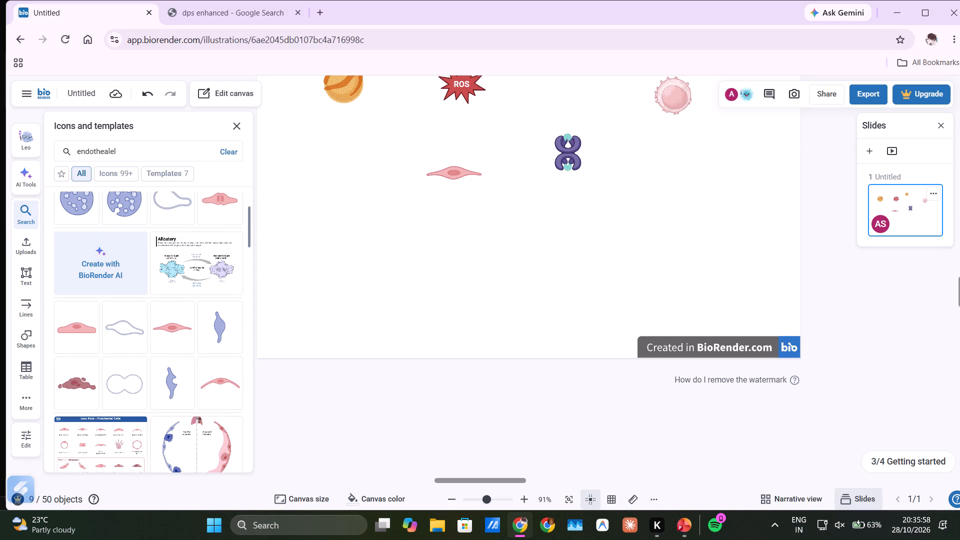
{"action": "scroll", "coordinate": [563, 407], "scroll_direction": "up", "scroll_amount": 4}
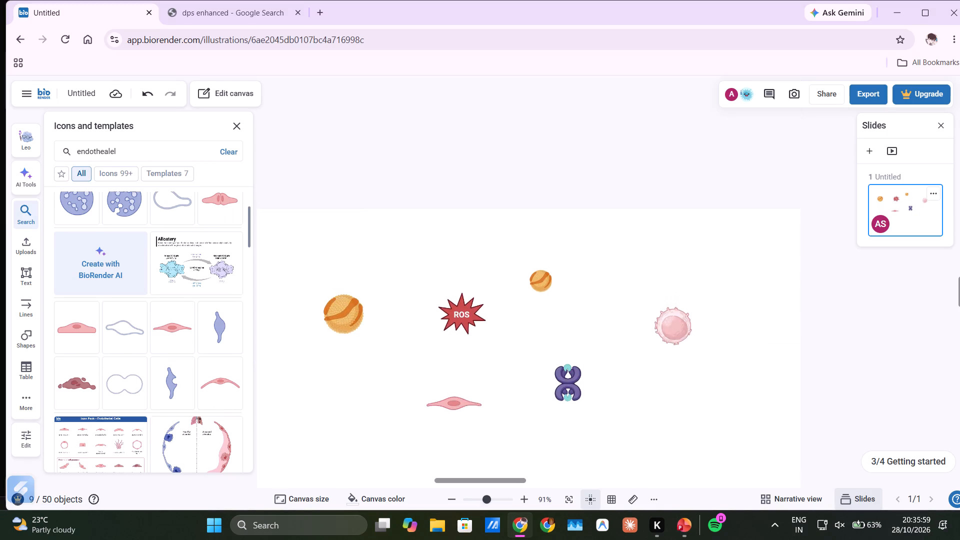
{"action": "key", "text": "ctrl+z"}
{"action": "key", "text": "ctrl+z"}
{"action": "key", "text": "ctrl+z"}
{"action": "key", "text": "ctrl+z"}
{"action": "key", "text": "ctrl+z"}
{"action": "key", "text": "ctrl+z"}
{"action": "key", "text": "ctrl+z"}
{"action": "key", "text": "ctrl+z"}
{"action": "key", "text": "ctrl+z"}
{"action": "key", "text": "ctrl+z"}
{"action": "key", "text": "ctrl+z"}
{"action": "key", "text": "ctrl+z"}
{"action": "key", "text": "ctrl+z"}
{"action": "key", "text": "ctrl+z"}
{"action": "key", "text": "ctrl+z"}
{"action": "key", "text": "ctrl+z"}
{"action": "key", "text": "ctrl+z"}
{"action": "key", "text": "ctrl+z"}
{"action": "key", "text": "ctrl+z"}
{"action": "key", "text": "ctrl+z"}
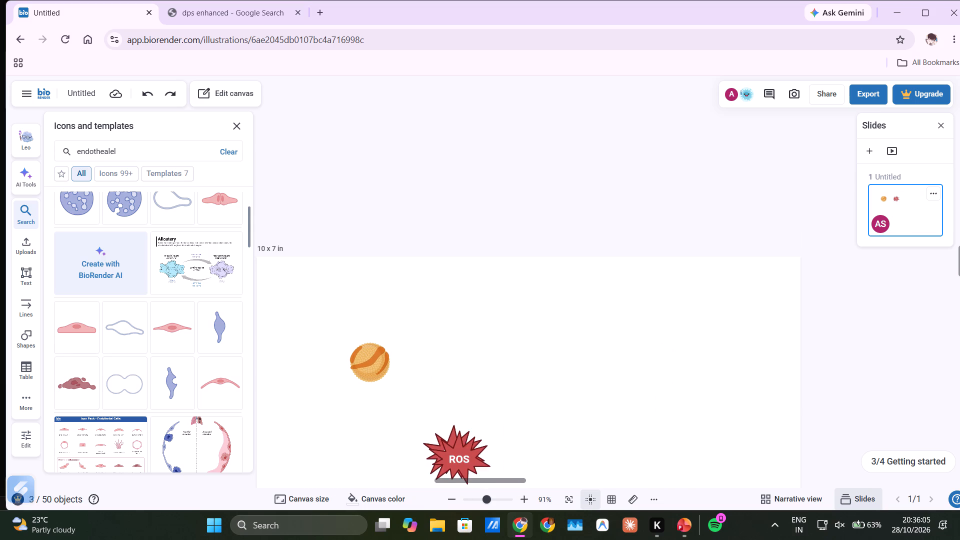
{"action": "key", "text": "ctrl+z"}
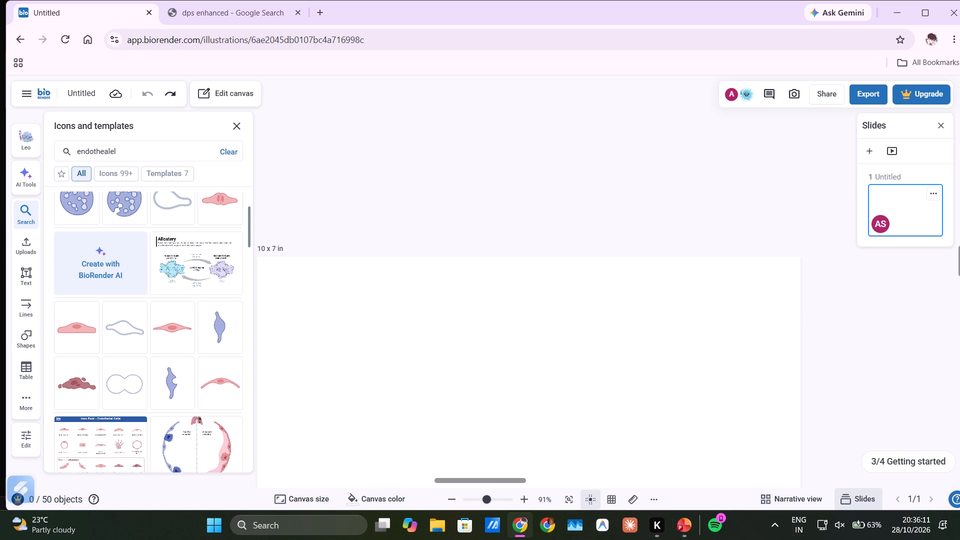
Search the BioRender icon library for NLRP and add the Inflammasome (schematic) icon to the canvas.
{"action": "left_click", "coordinate": [164, 148]}
{"action": "key", "text": "BackSpace"}
{"action": "key", "text": "BackSpace"}
{"action": "key", "text": "BackSpace"}
{"action": "key", "text": "BackSpace"}
{"action": "key", "text": "BackSpace"}
{"action": "key", "text": "BackSpace"}
{"action": "key", "text": "BackSpace"}
{"action": "key", "text": "BackSpace"}
{"action": "key", "text": "BackSpace"}
{"action": "key", "text": "BackSpace"}
{"action": "key", "text": "BackSpace"}
{"action": "key", "text": "BackSpace"}
{"action": "key", "text": "BackSpace"}
{"action": "key", "text": "BackSpace"}
{"action": "key", "text": "BackSpace"}
{"action": "key", "text": "BackSpace"}
{"action": "key", "text": "BackSpace"}
{"action": "key", "text": "BackSpace"}
{"action": "key", "text": "BackSpace"}
{"action": "key", "text": "BackSpace"}
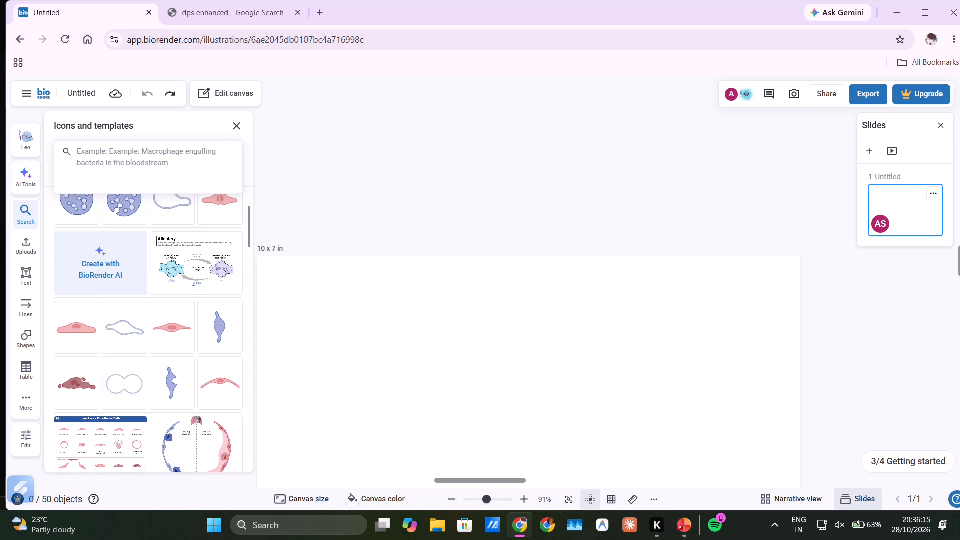
{"action": "type", "text": "NL"}
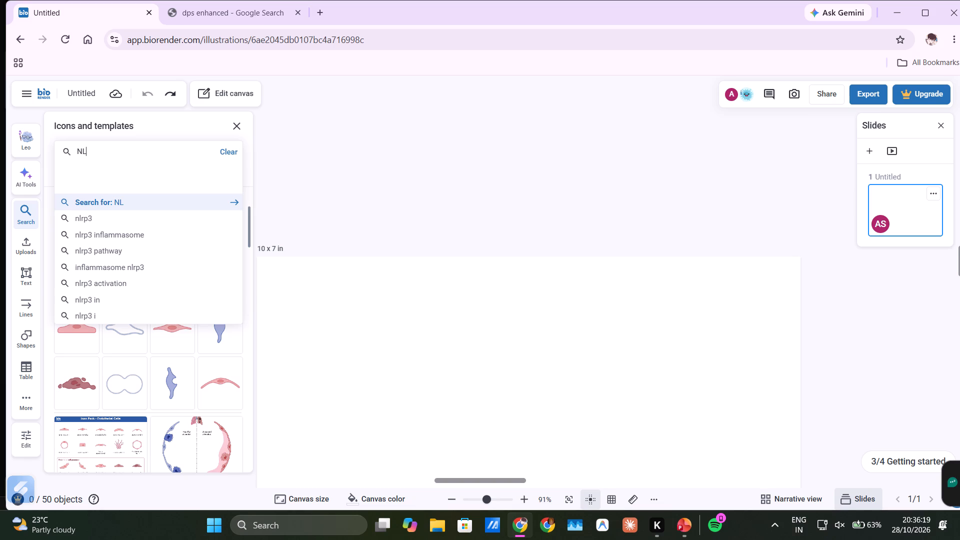
{"action": "key", "text": "r"}
{"action": "key", "text": "p"}
{"action": "key", "text": "Return"}
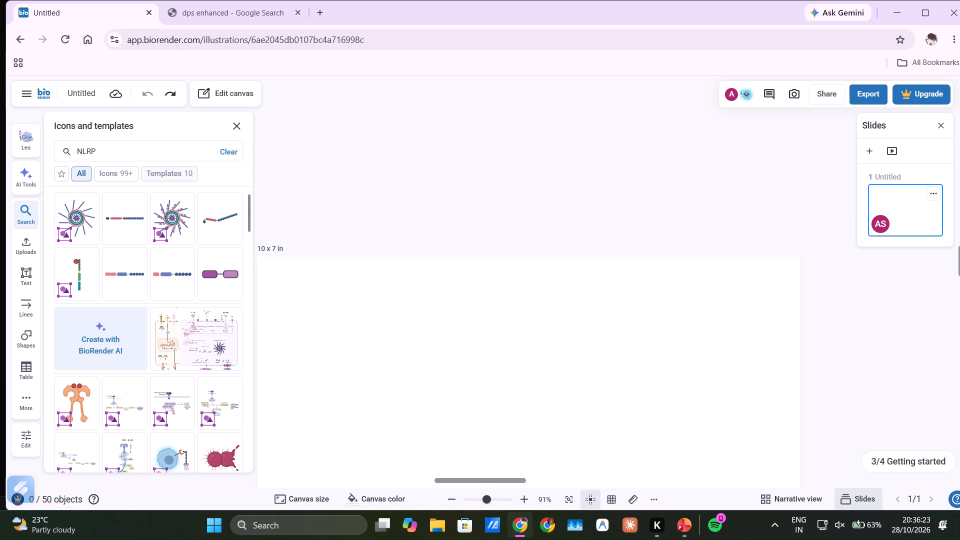
{"action": "left_click", "coordinate": [63, 218]}
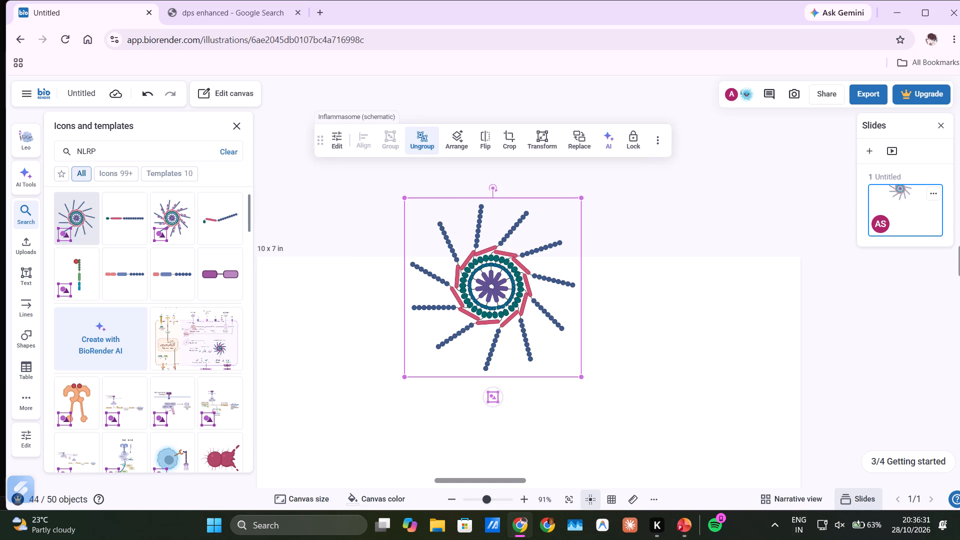
Shrink the inflammasome icon proportionally to a little under two-thirds of its inserted size.
{"action": "left_click_drag", "start_coordinate": [401, 375], "coordinate": [428, 333]}
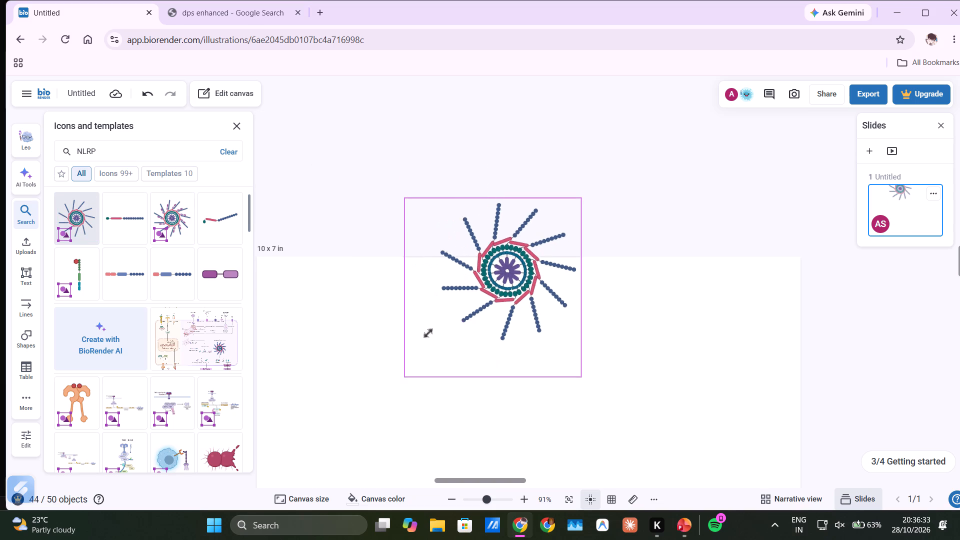
{"action": "left_click_drag", "start_coordinate": [428, 333], "coordinate": [443, 308]}
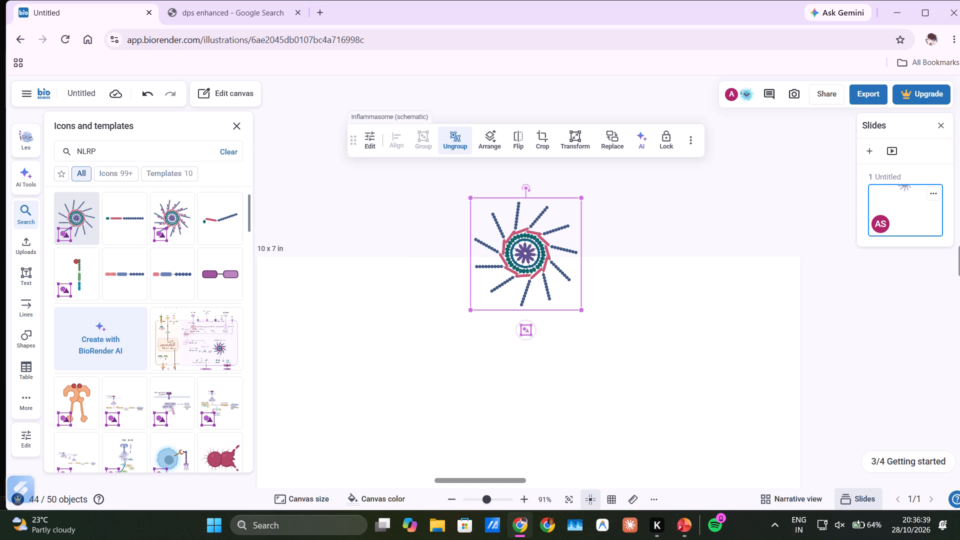
Switch to PowerPoint and examine the existing diagram slides and the blank slide 4, then return to BioRender.
{"action": "left_click", "coordinate": [689, 532]}
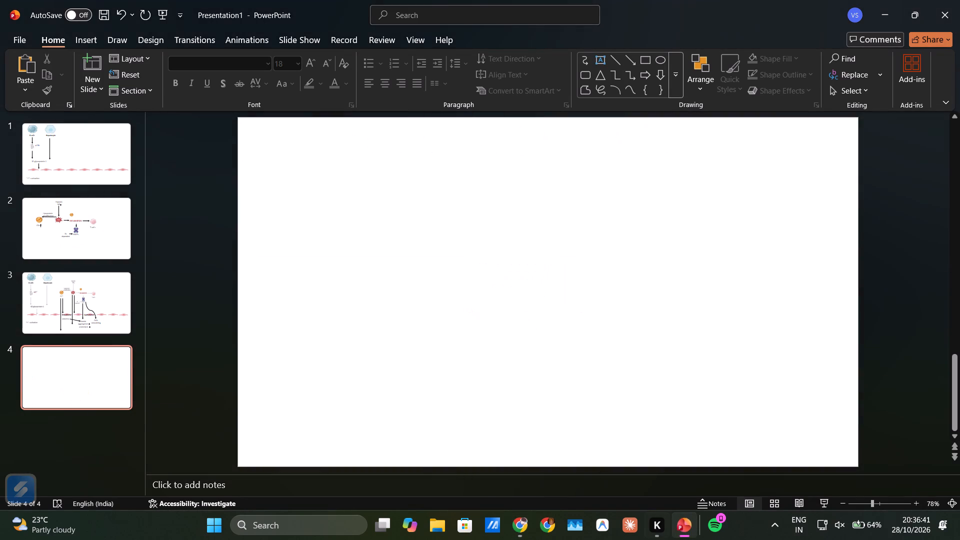
{"action": "left_click", "coordinate": [62, 289]}
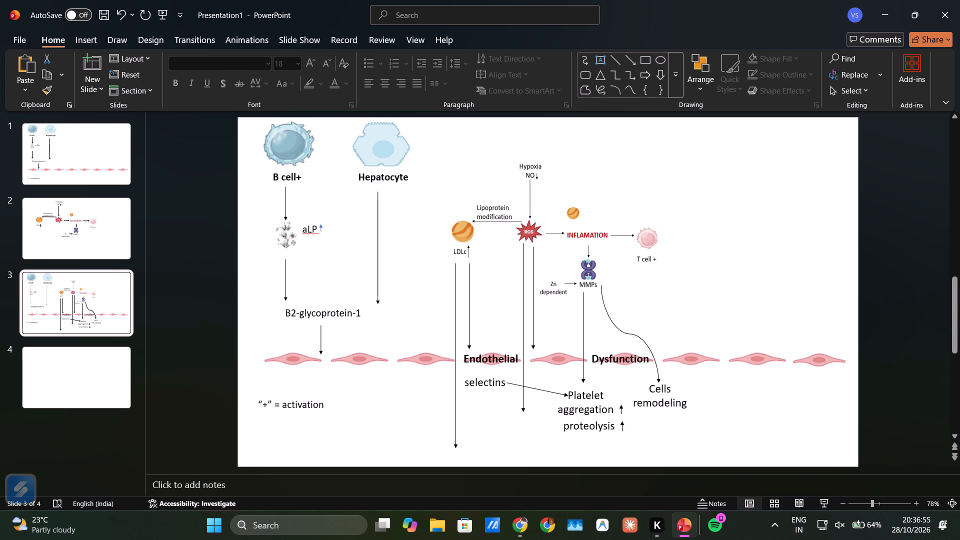
{"action": "left_click", "coordinate": [71, 397]}
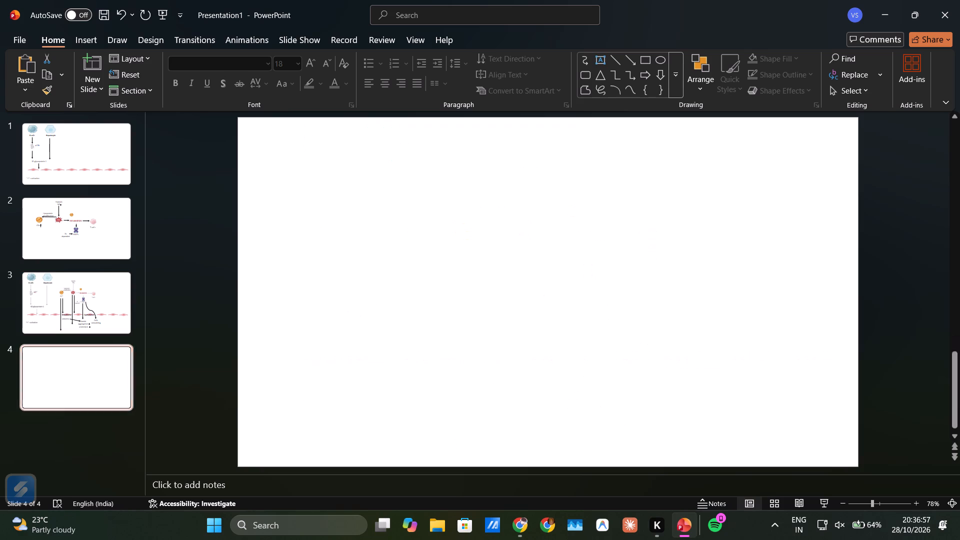
{"action": "left_click", "coordinate": [69, 324]}
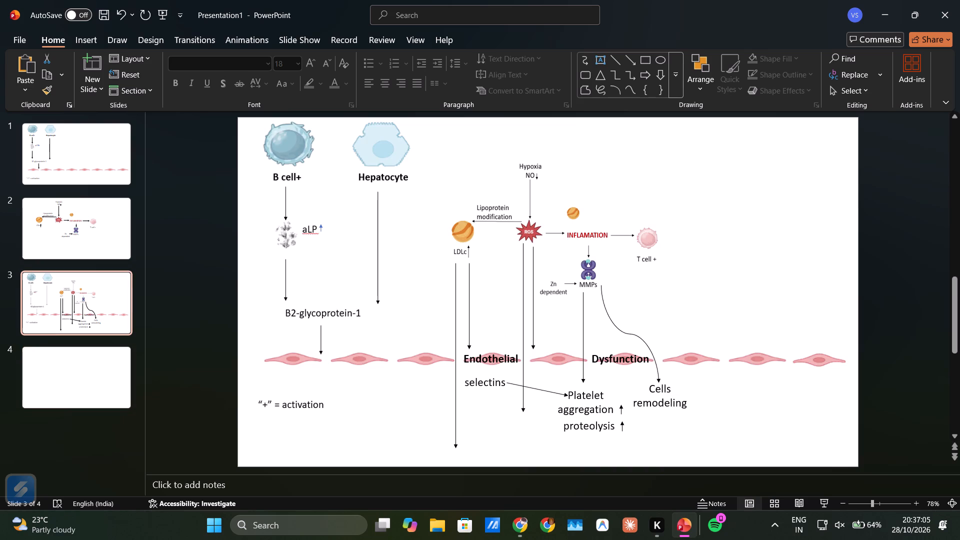
{"action": "left_click", "coordinate": [86, 159]}
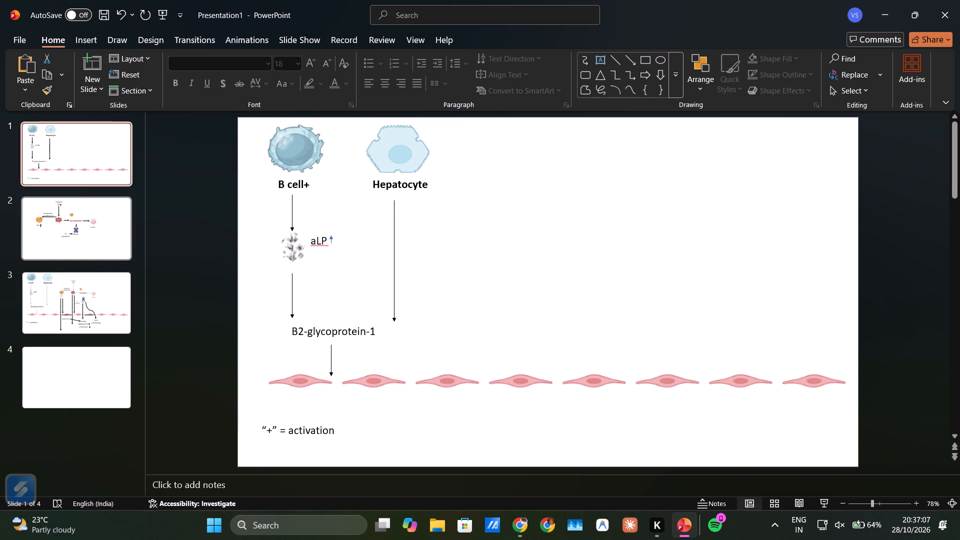
{"action": "left_click", "coordinate": [89, 237]}
{"action": "left_click", "coordinate": [97, 281]}
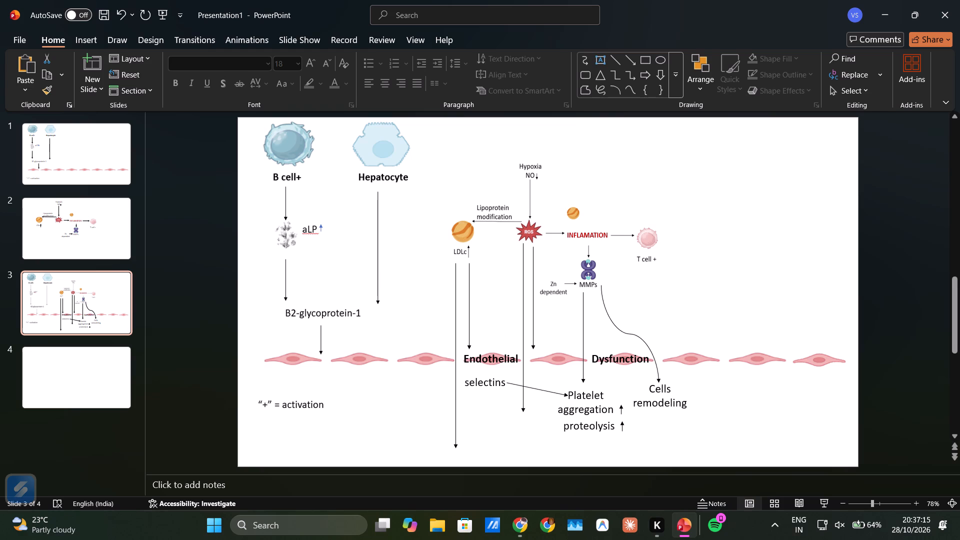
{"action": "left_click", "coordinate": [520, 530]}
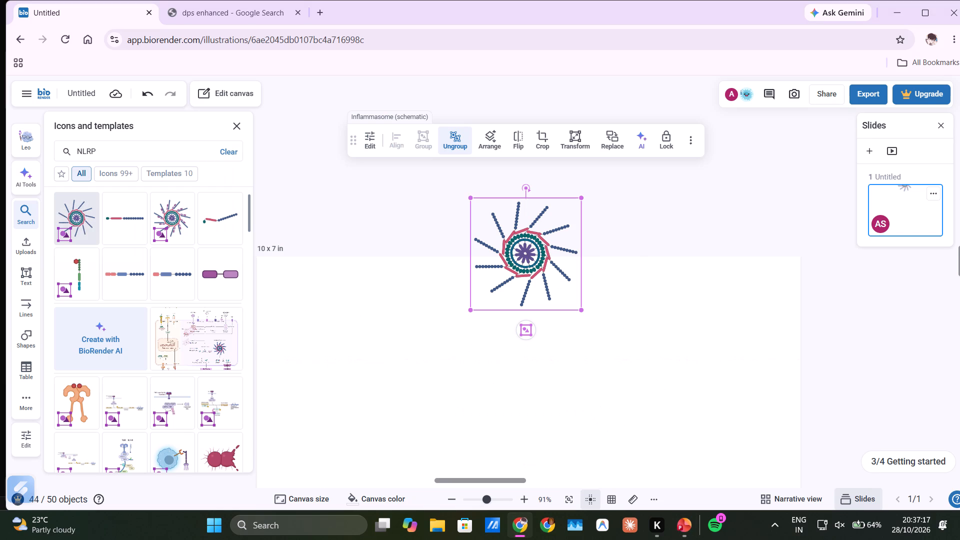
{"action": "left_click", "coordinate": [679, 534]}
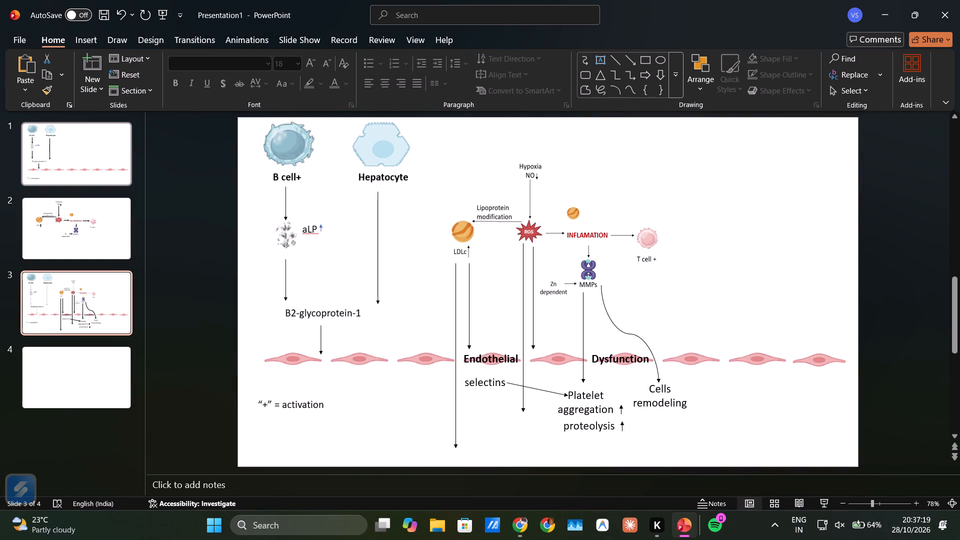
{"action": "left_click", "coordinate": [75, 126]}
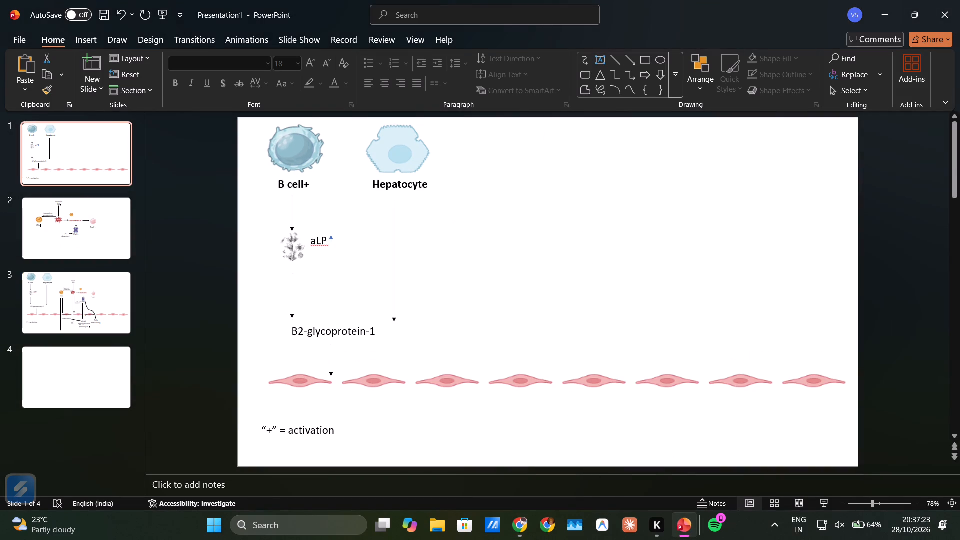
{"action": "left_click", "coordinate": [514, 534]}
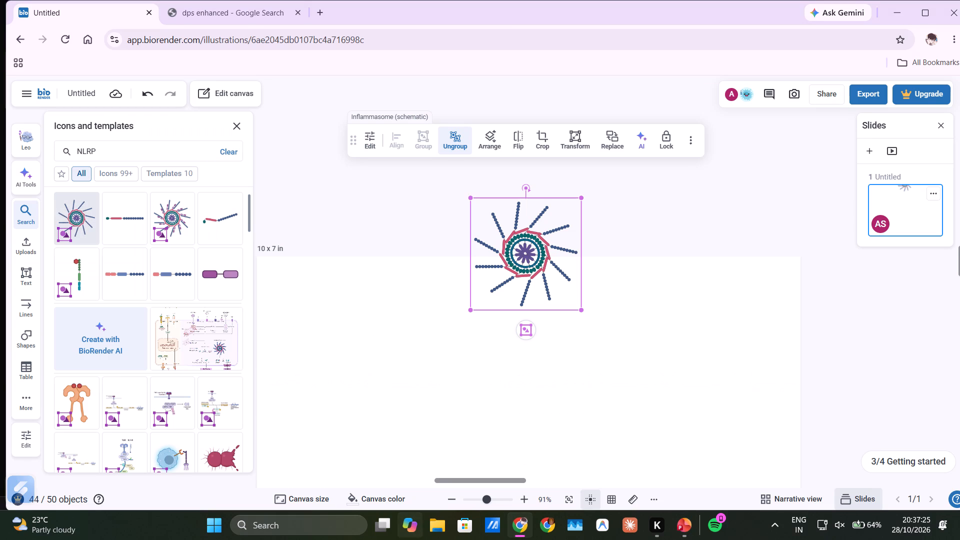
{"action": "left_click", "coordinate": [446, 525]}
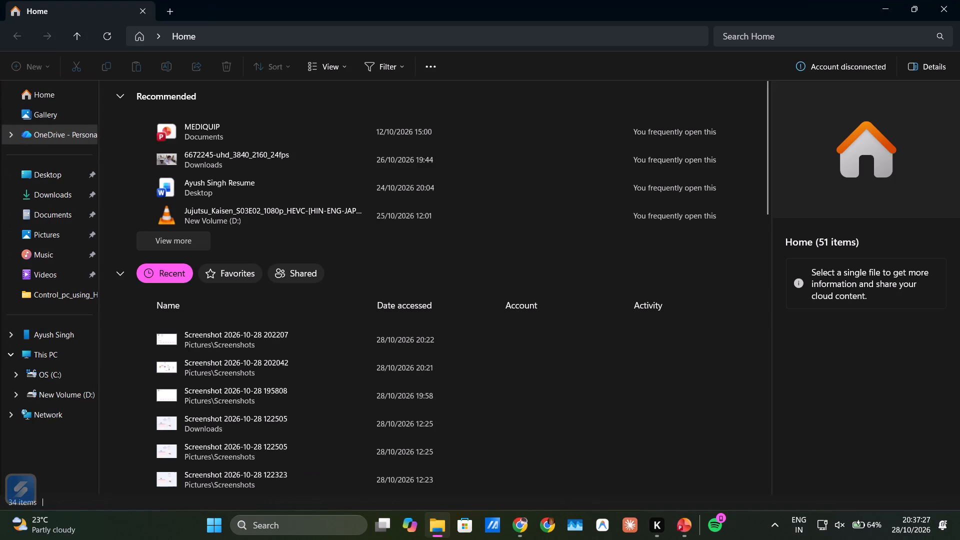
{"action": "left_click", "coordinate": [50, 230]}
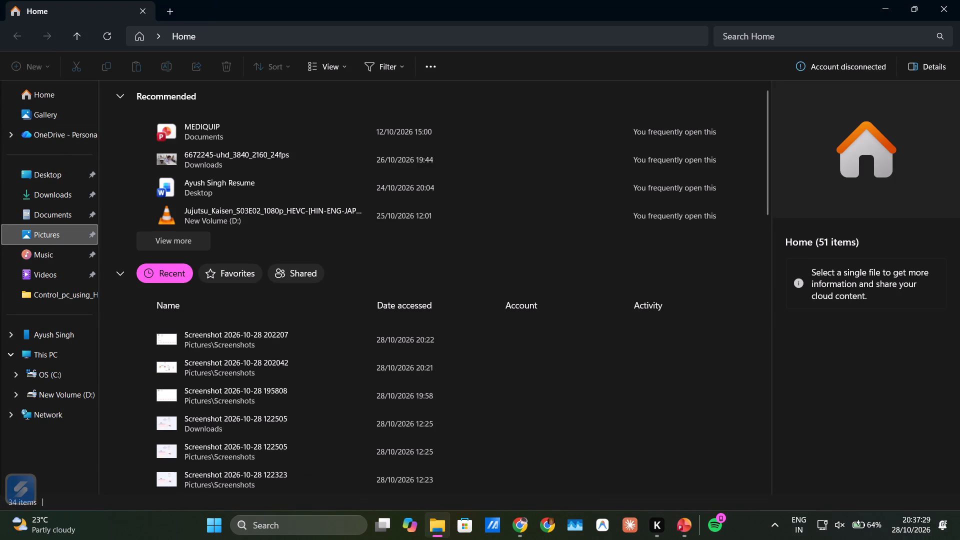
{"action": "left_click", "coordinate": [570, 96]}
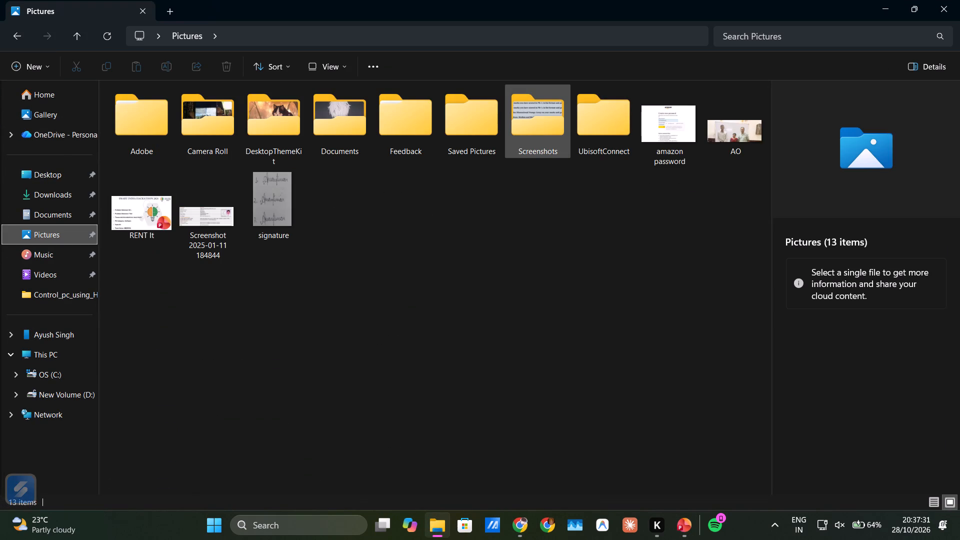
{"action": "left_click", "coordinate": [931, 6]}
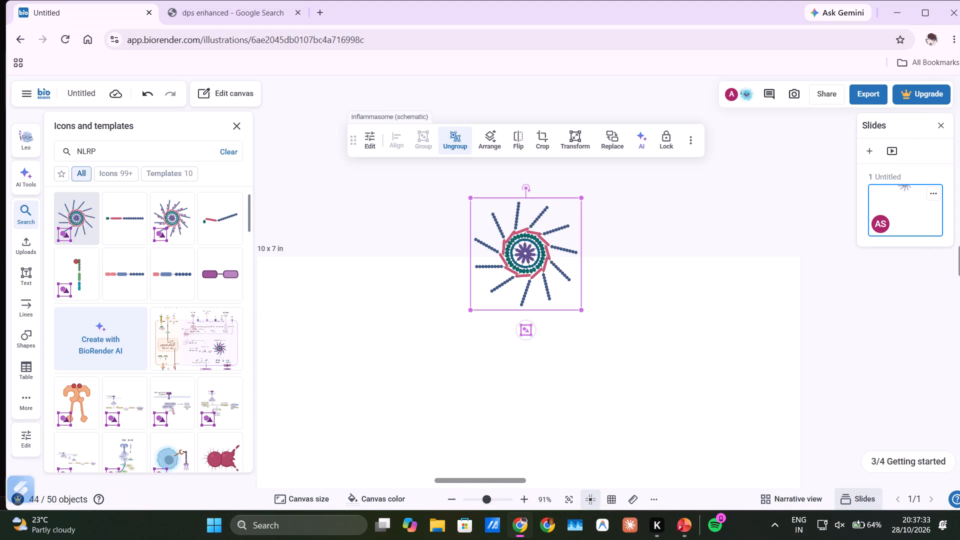
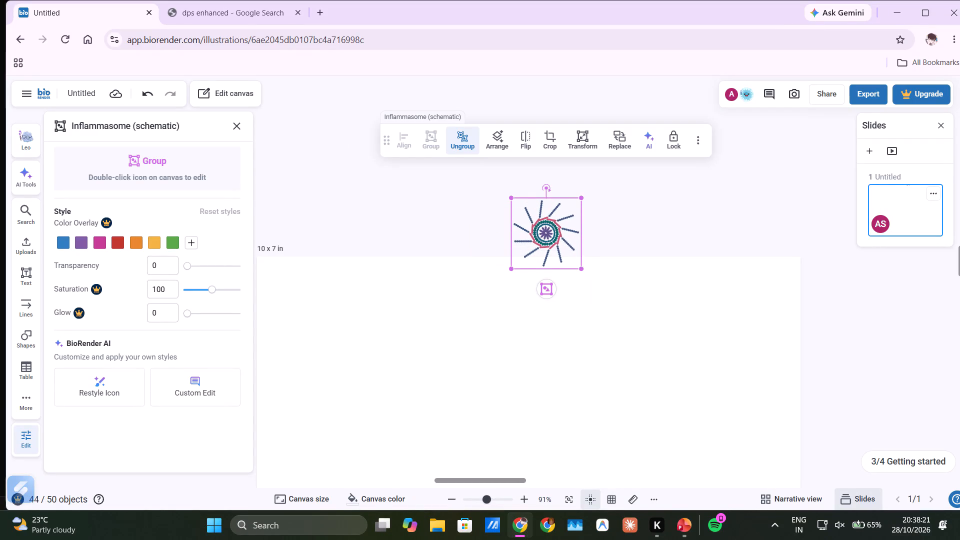
Move the inflammasome icon down onto the canvas's top edge, check slide 3 in PowerPoint and return to BioRender.
{"action": "left_click_drag", "start_coordinate": [551, 243], "coordinate": [503, 311]}
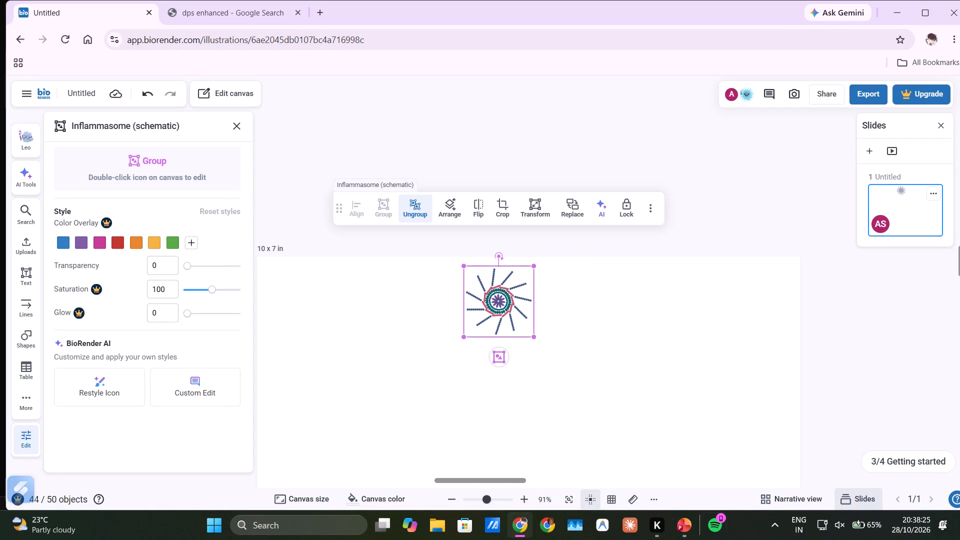
{"action": "left_click", "coordinate": [696, 457]}
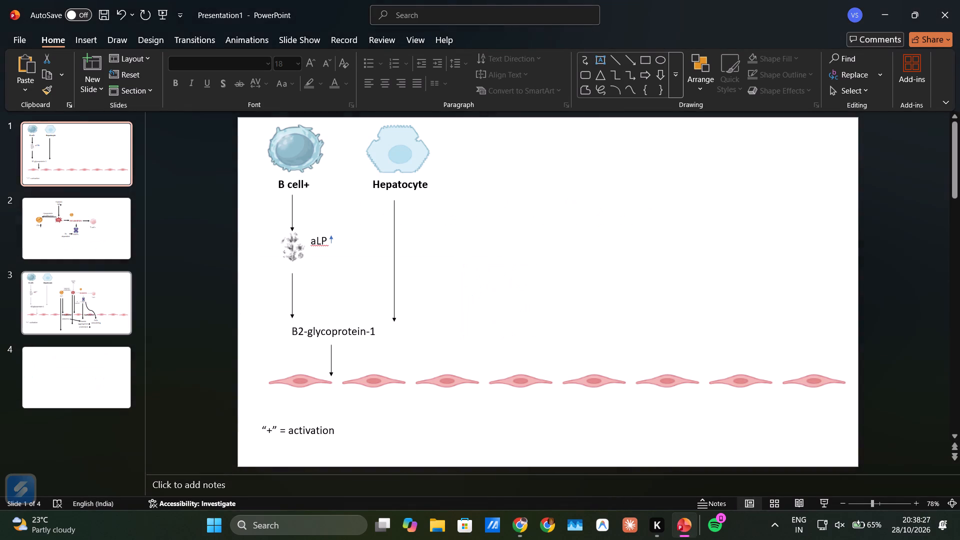
{"action": "left_click", "coordinate": [100, 319]}
{"action": "left_click", "coordinate": [521, 521]}
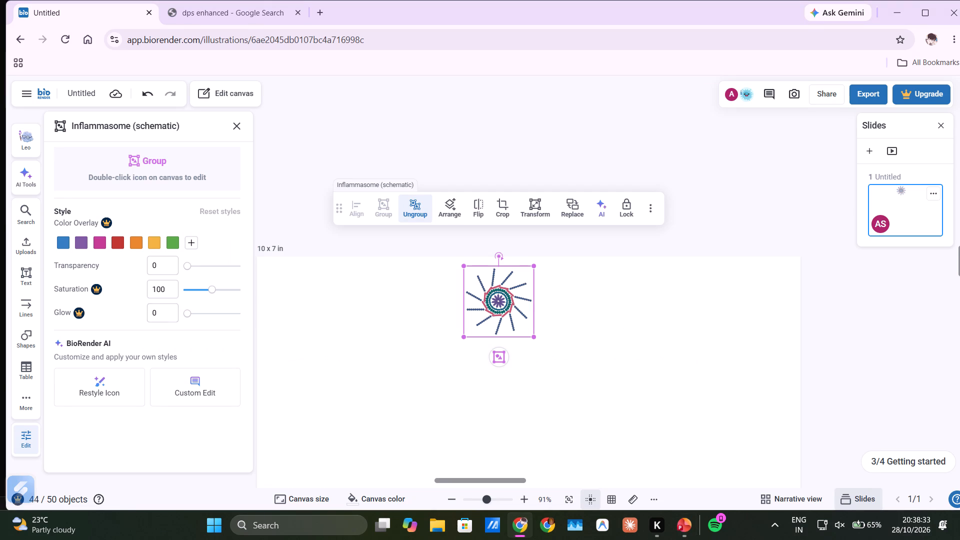
Search the icon library for NETS and place the Neutrophil (NETosis, vital) icon on the canvas, to the right of the inflammasome.
{"action": "left_click", "coordinate": [18, 222]}
{"action": "left_click", "coordinate": [138, 144]}
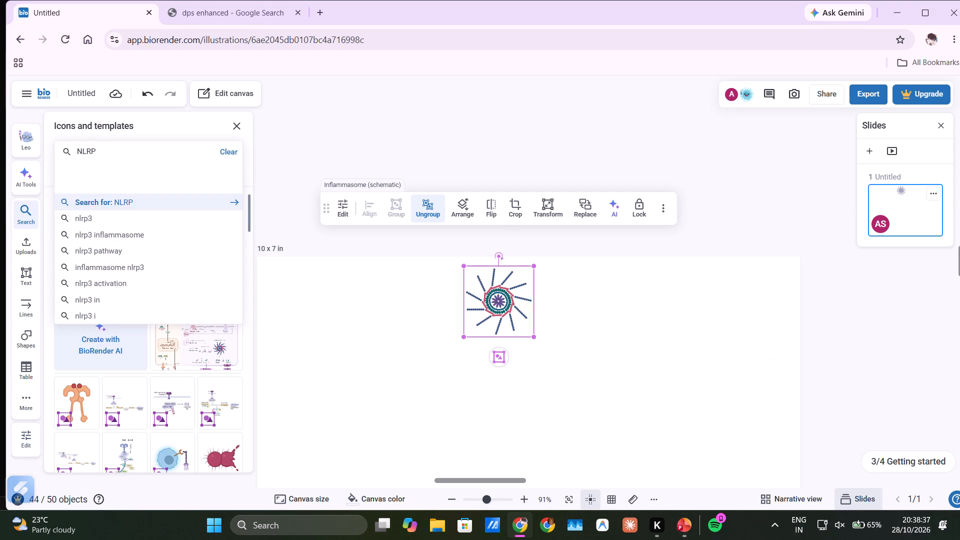
{"action": "key", "text": "BackSpace"}
{"action": "key", "text": "BackSpace"}
{"action": "key", "text": "BackSpace"}
{"action": "key", "text": "BackSpace"}
{"action": "key", "text": "BackSpace"}
{"action": "key", "text": "BackSpace"}
{"action": "key", "text": "BackSpace"}
{"action": "key", "text": "BackSpace"}
{"action": "key", "text": "BackSpace"}
{"action": "key", "text": "BackSpace"}
{"action": "key", "text": "BackSpace"}
{"action": "key", "text": "BackSpace"}
{"action": "key", "text": "BackSpace"}
{"action": "key", "text": "BackSpace"}
{"action": "key", "text": "BackSpace"}
{"action": "key", "text": "BackSpace"}
{"action": "key", "text": "BackSpace"}
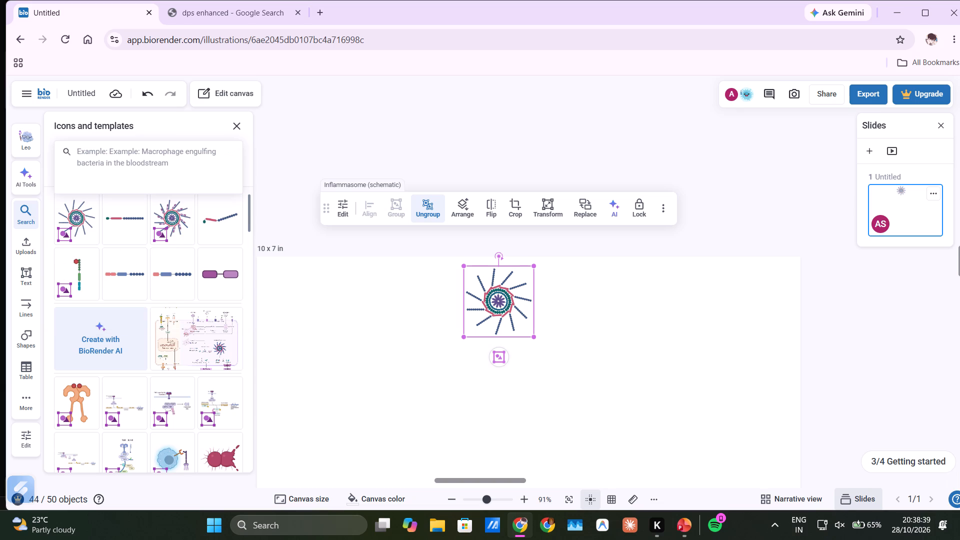
{"action": "type", "text": "NET"}
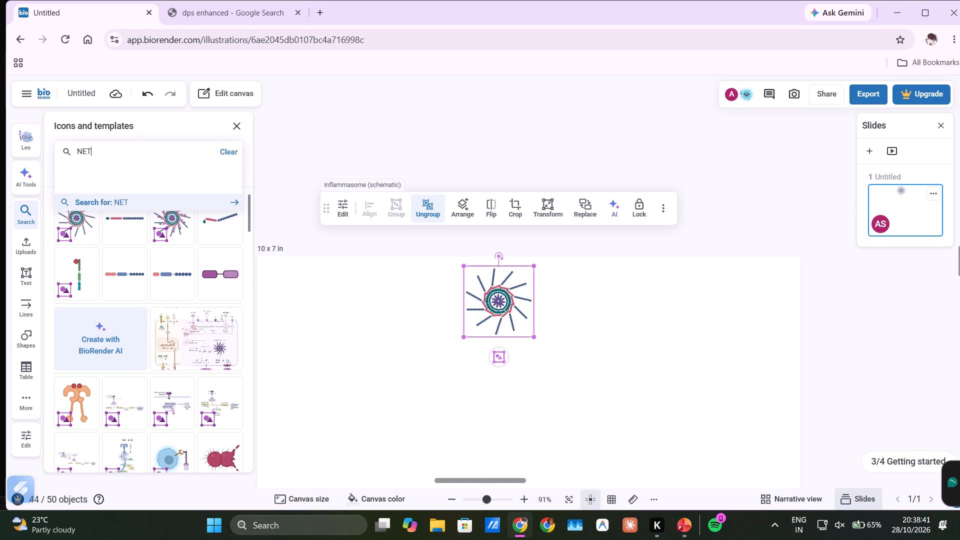
{"action": "key", "text": "s"}
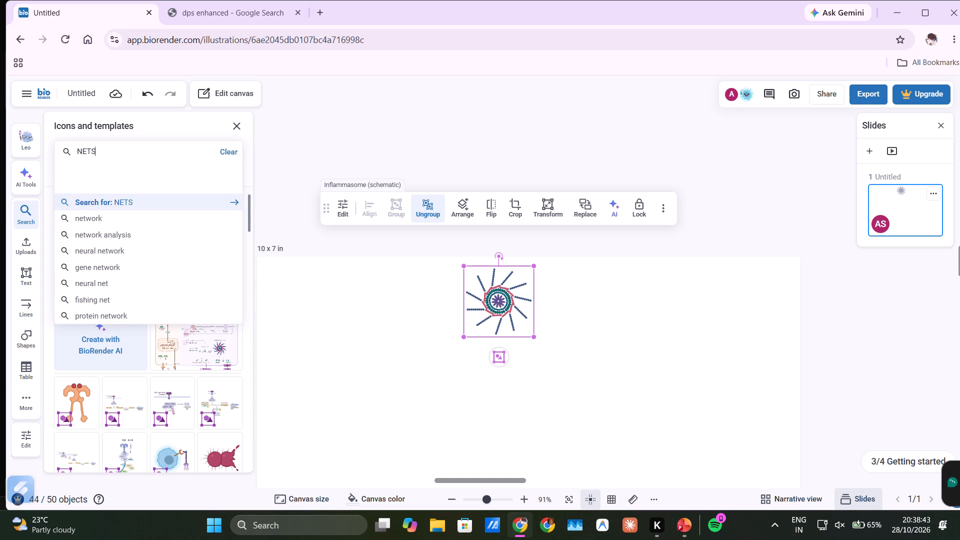
{"action": "key", "text": "Return"}
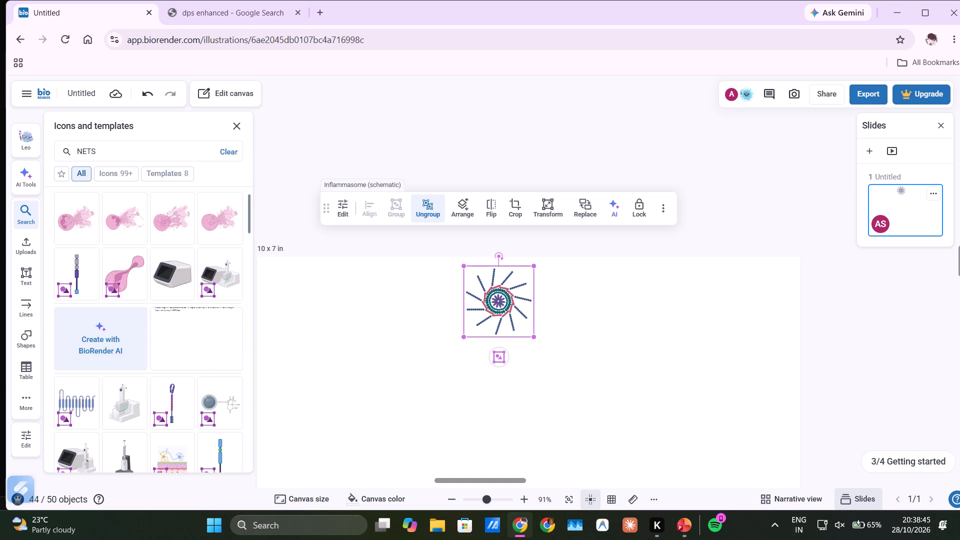
{"action": "left_click", "coordinate": [91, 217]}
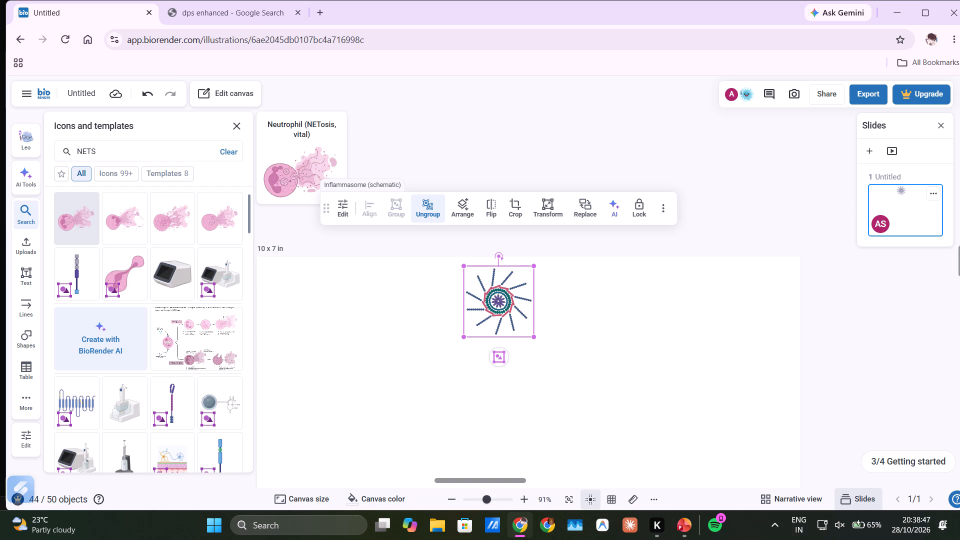
{"action": "left_click_drag", "start_coordinate": [475, 294], "coordinate": [529, 292]}
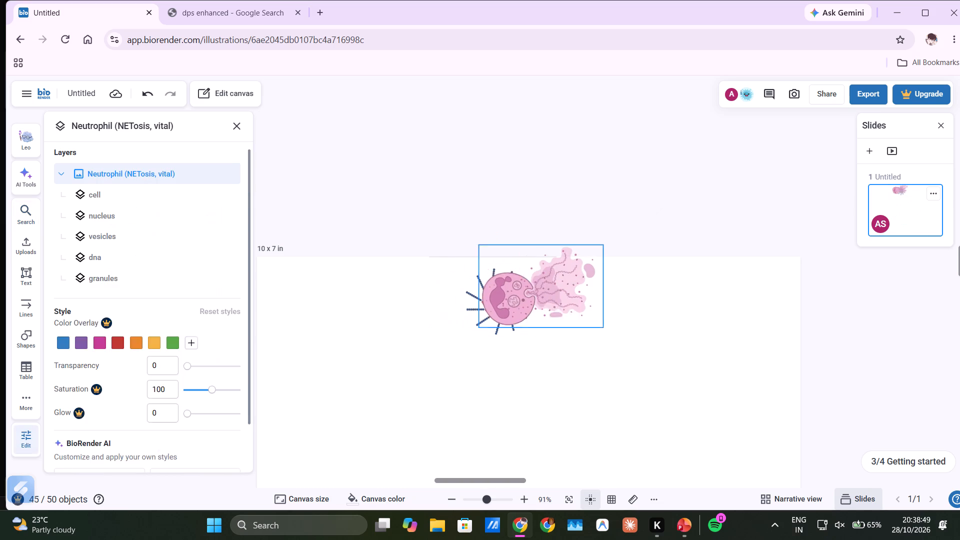
{"action": "left_click_drag", "start_coordinate": [529, 292], "coordinate": [678, 308]}
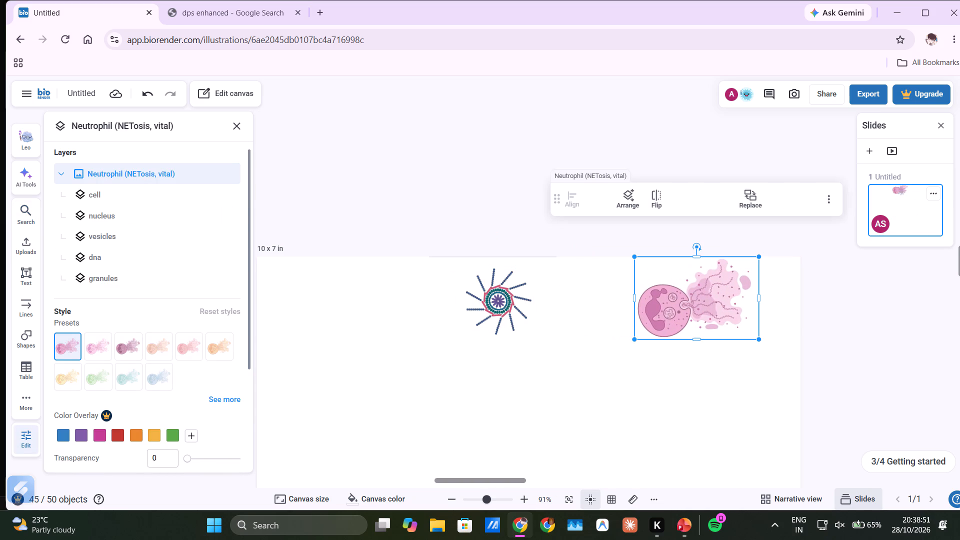
Enlarge the inflammasome icon proportionally by about 15%, until it is about as tall as the neutrophil icon.
{"action": "left_click", "coordinate": [496, 305]}
{"action": "left_click_drag", "start_coordinate": [534, 266], "coordinate": [549, 263]}
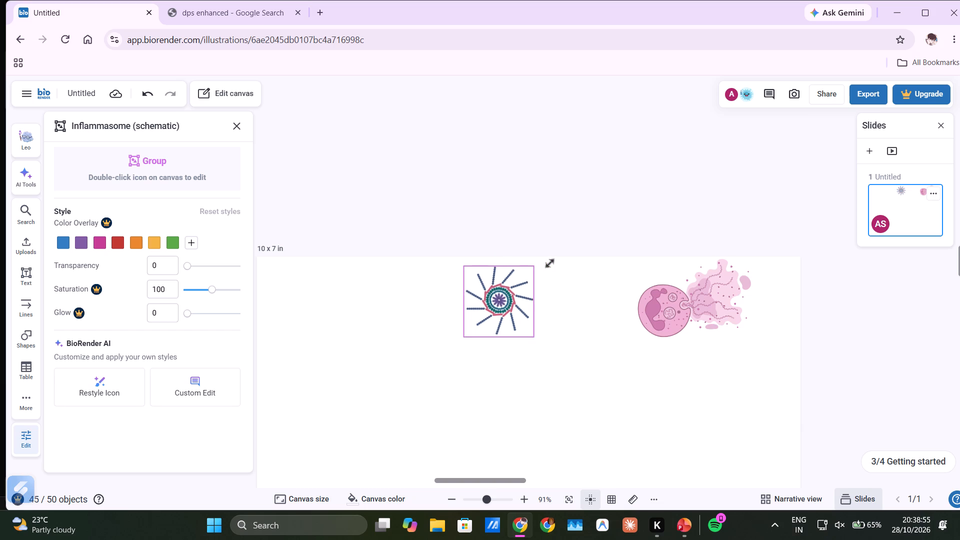
{"action": "left_click_drag", "start_coordinate": [549, 263], "coordinate": [558, 259]}
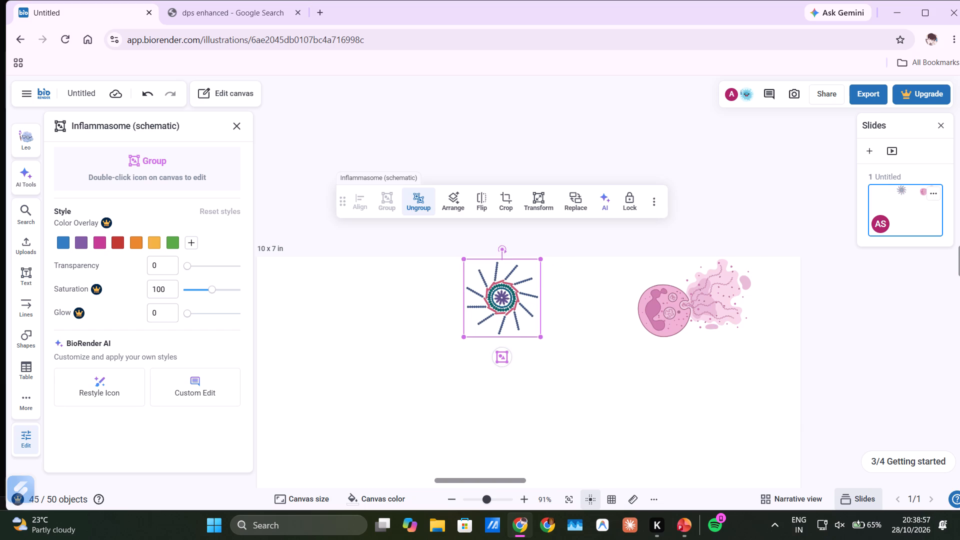
{"action": "left_click", "coordinate": [647, 310]}
{"action": "left_click", "coordinate": [529, 476]}
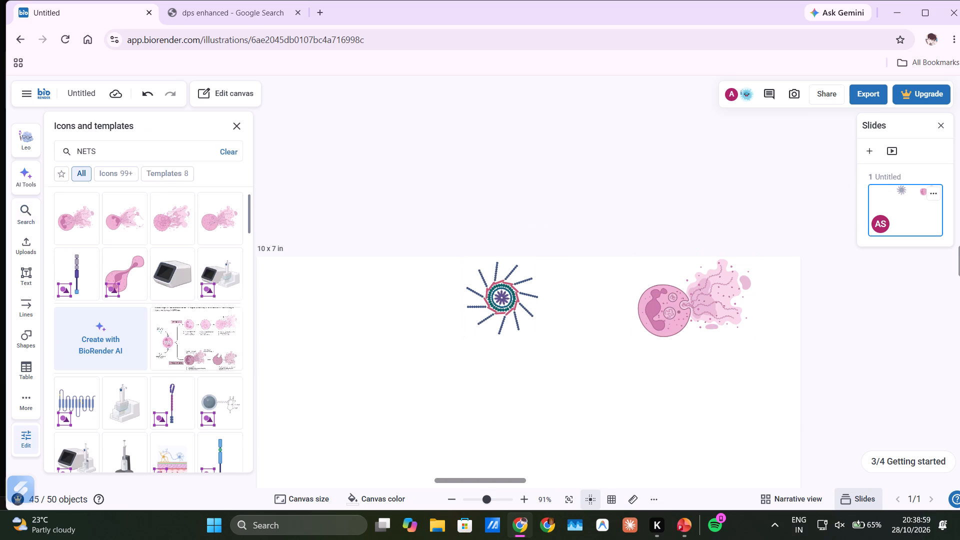
{"action": "scroll", "coordinate": [529, 476], "scroll_direction": "down", "scroll_amount": 2}
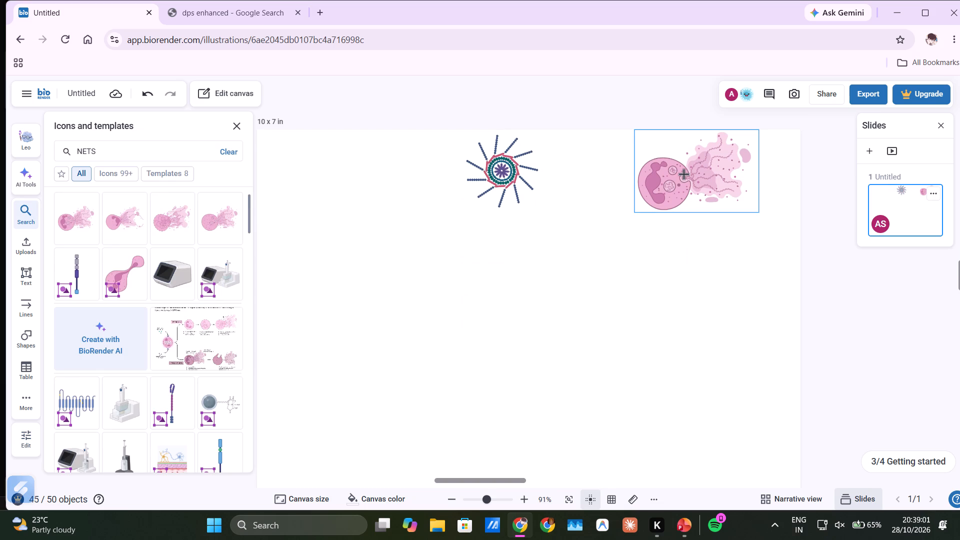
{"action": "left_click", "coordinate": [684, 175]}
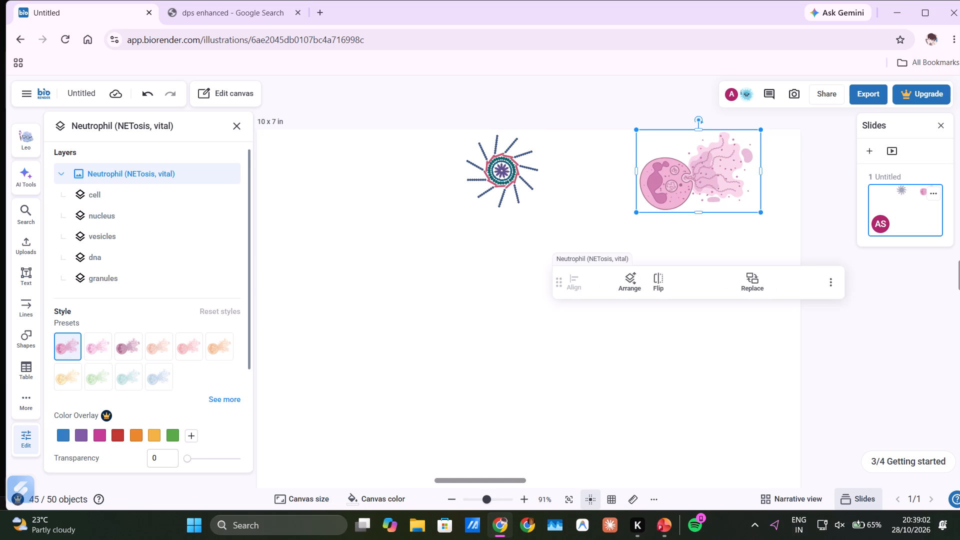
{"action": "left_click_drag", "start_coordinate": [512, 173], "coordinate": [516, 176]}
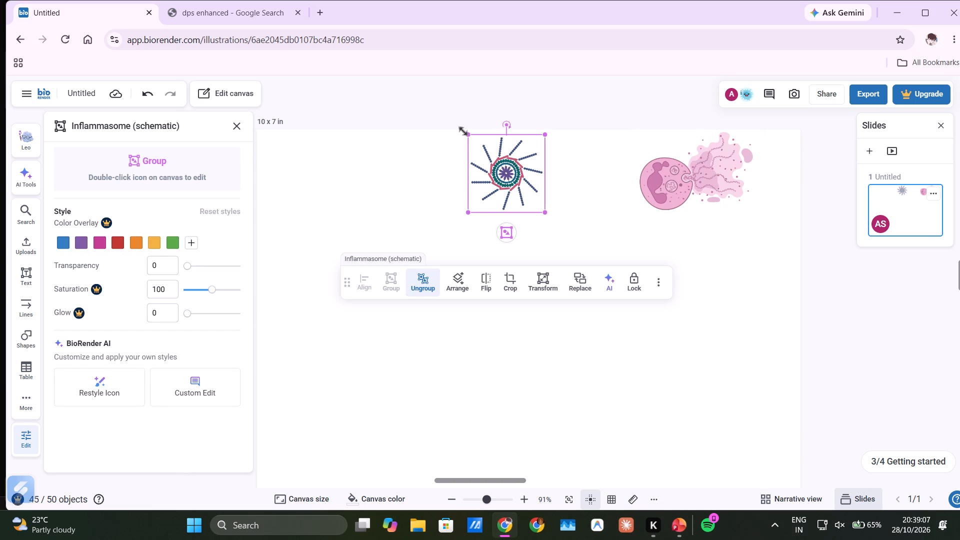
{"action": "left_click_drag", "start_coordinate": [471, 135], "coordinate": [471, 130]}
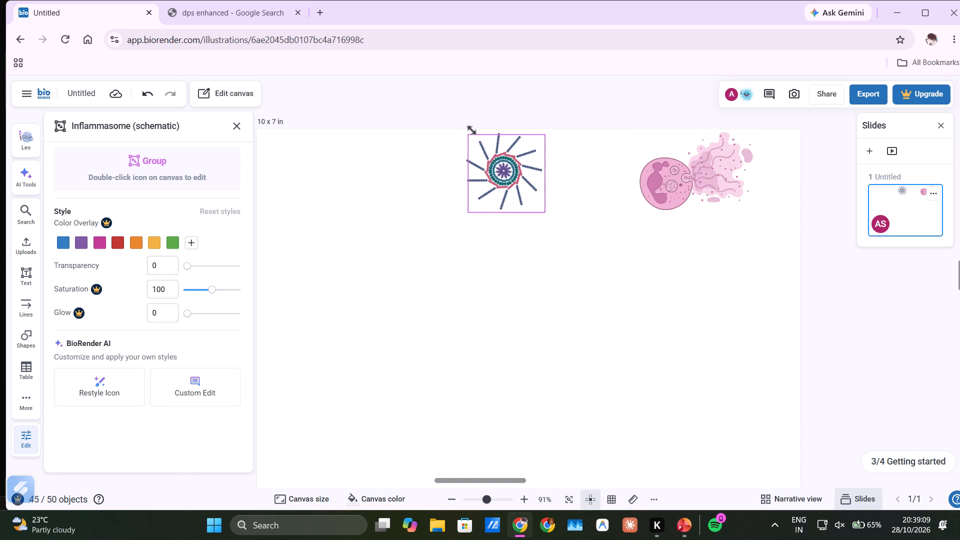
{"action": "left_click_drag", "start_coordinate": [471, 130], "coordinate": [473, 129]}
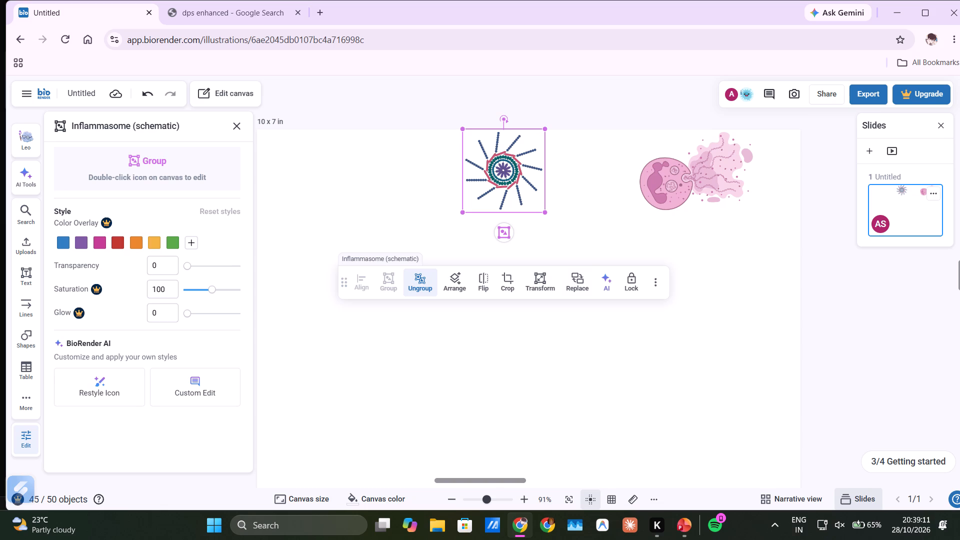
{"action": "left_click", "coordinate": [702, 247]}
{"action": "scroll", "coordinate": [644, 384], "scroll_direction": "down", "scroll_amount": 1}
{"action": "scroll", "coordinate": [644, 384], "scroll_direction": "up", "scroll_amount": 1}
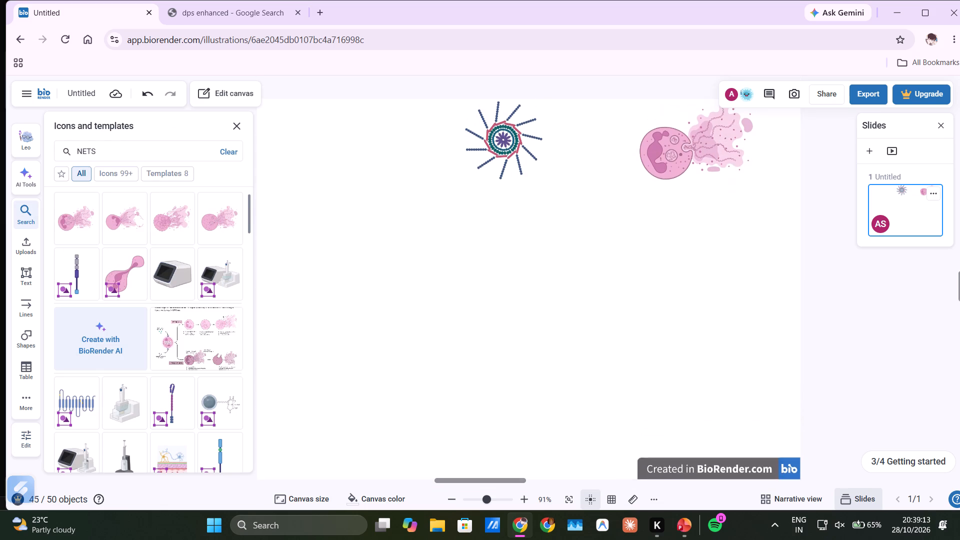
{"action": "scroll", "coordinate": [644, 384], "scroll_direction": "up", "scroll_amount": 1}
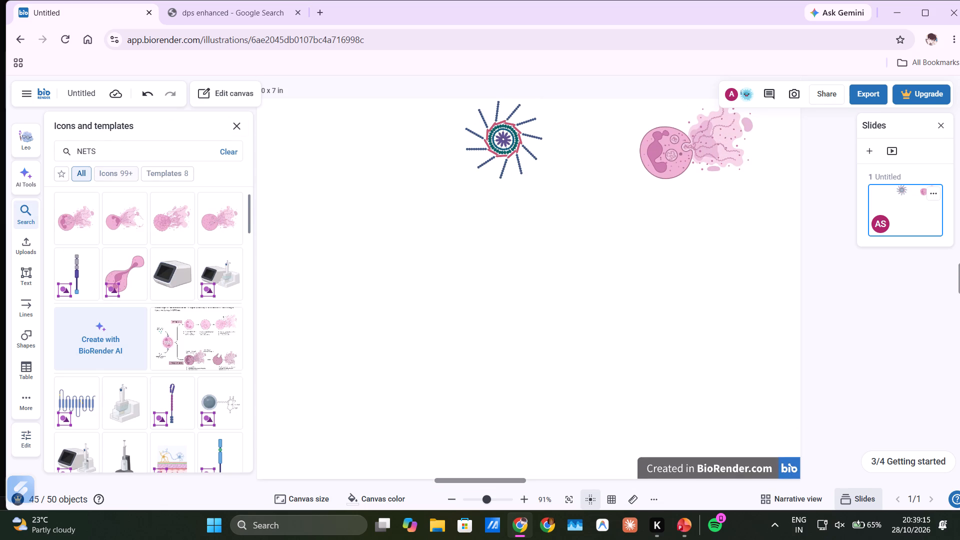
Search the icon library for CRP and examine the results for a suitable icon.
{"action": "left_click", "coordinate": [233, 154]}
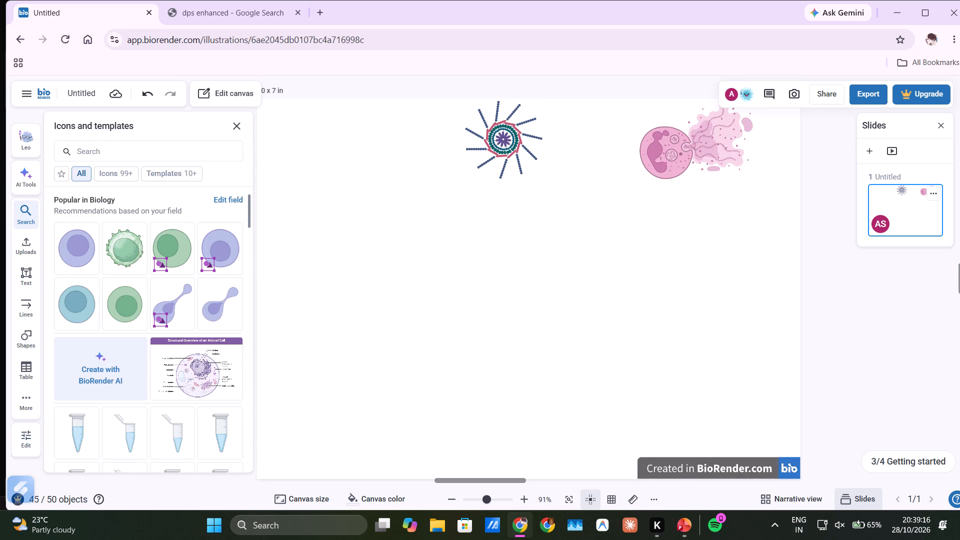
{"action": "left_click", "coordinate": [129, 146]}
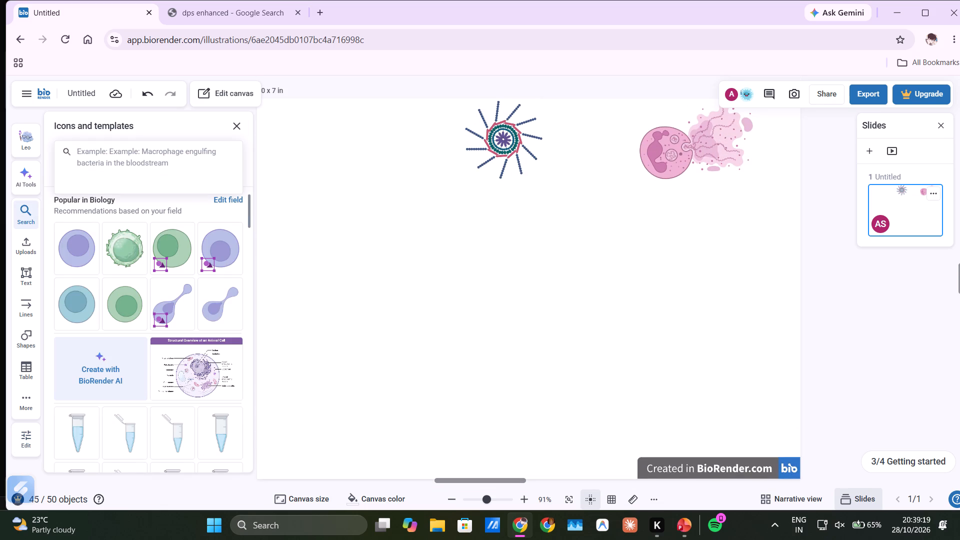
{"action": "type", "text": "CRP"}
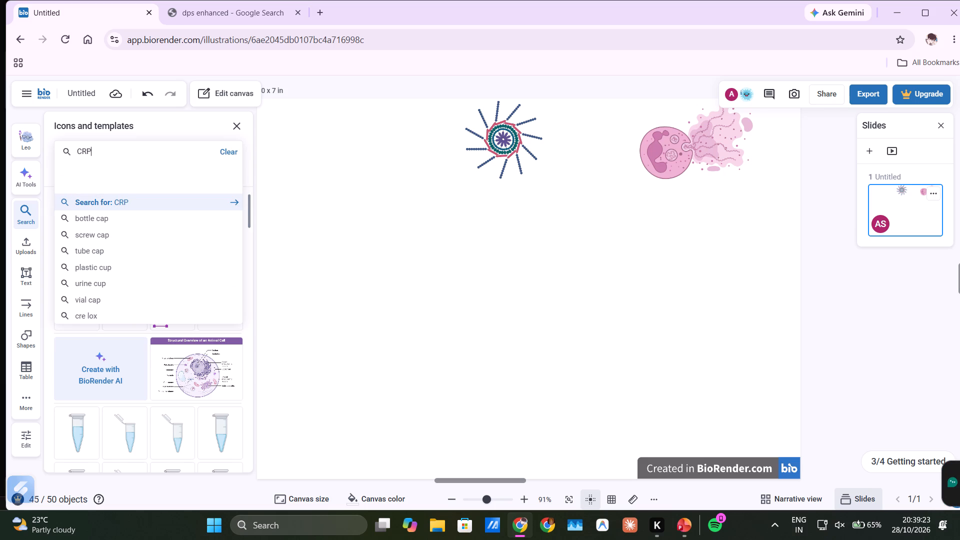
{"action": "key", "text": "Return"}
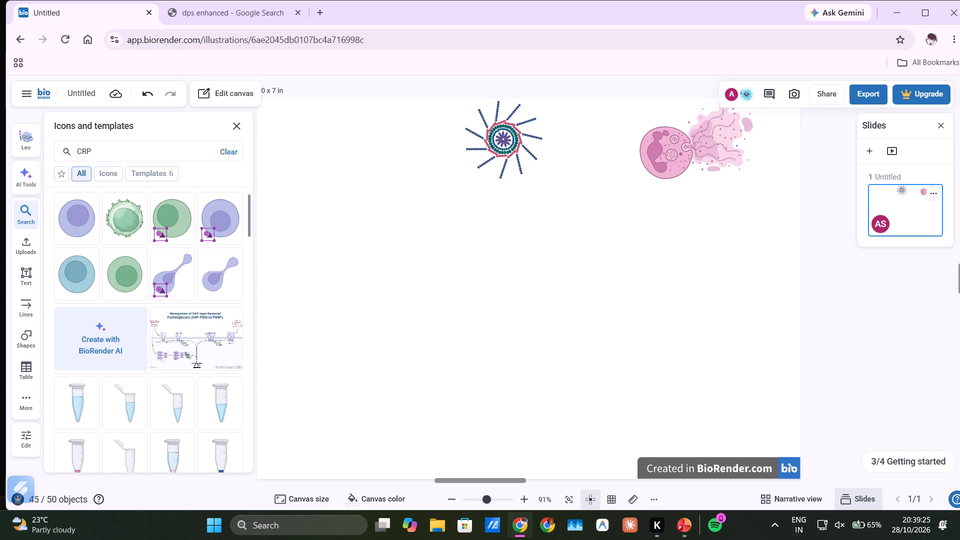
{"action": "scroll", "coordinate": [169, 290], "scroll_direction": "down", "scroll_amount": 2}
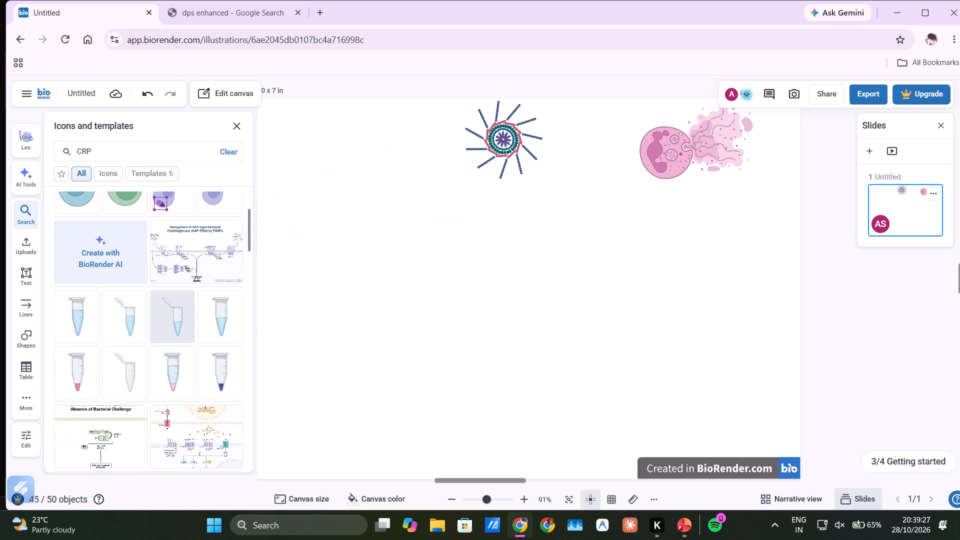
{"action": "scroll", "coordinate": [169, 290], "scroll_direction": "down", "scroll_amount": 2}
{"action": "scroll", "coordinate": [169, 290], "scroll_direction": "up", "scroll_amount": 8}
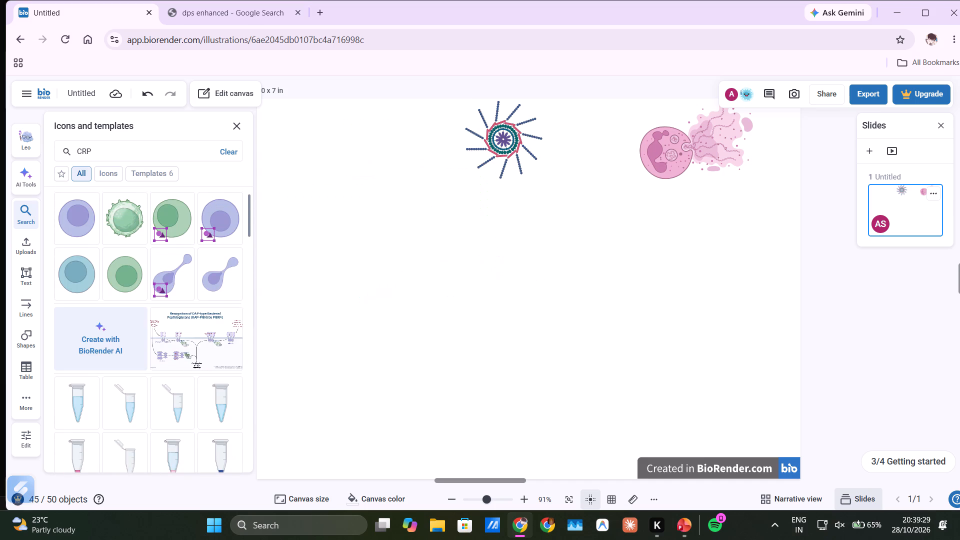
{"action": "left_click", "coordinate": [103, 151]}
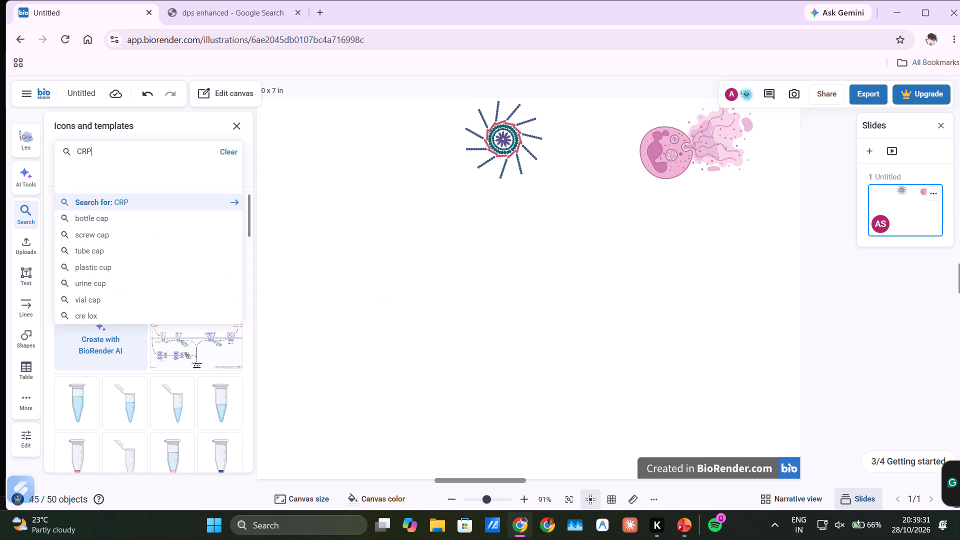
{"action": "key", "text": "Return"}
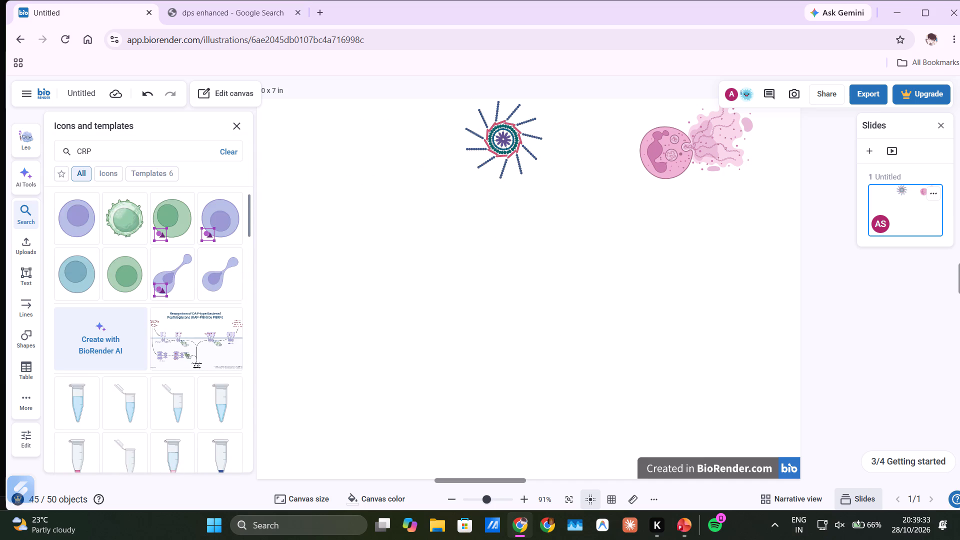
{"action": "scroll", "coordinate": [108, 259], "scroll_direction": "up", "scroll_amount": 1}
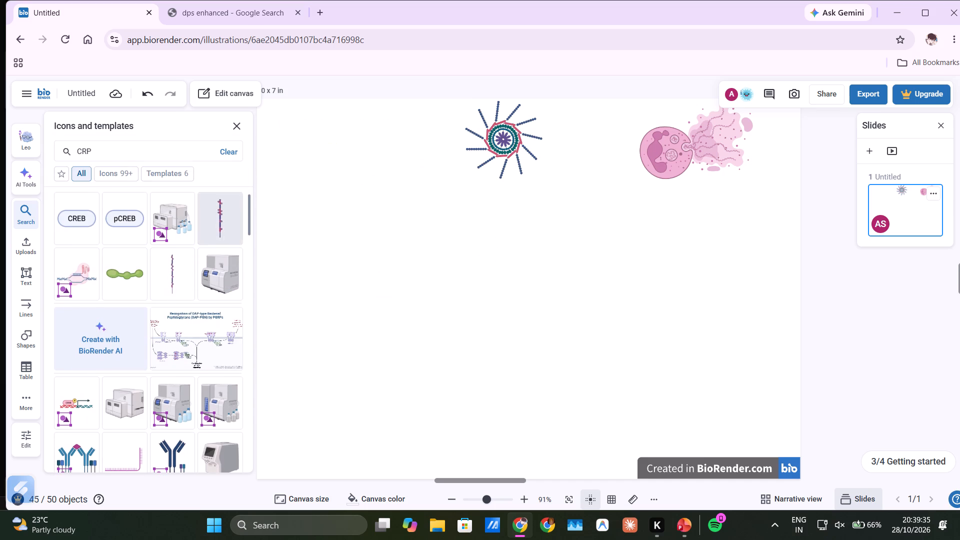
{"action": "scroll", "coordinate": [248, 299], "scroll_direction": "down", "scroll_amount": 2}
{"action": "scroll", "coordinate": [155, 369], "scroll_direction": "down", "scroll_amount": 1}
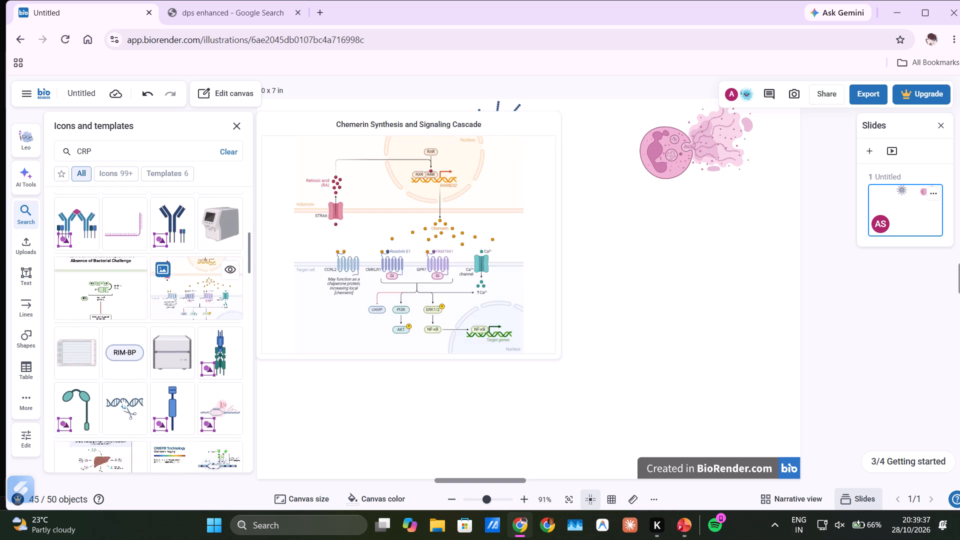
{"action": "scroll", "coordinate": [155, 369], "scroll_direction": "down", "scroll_amount": 4}
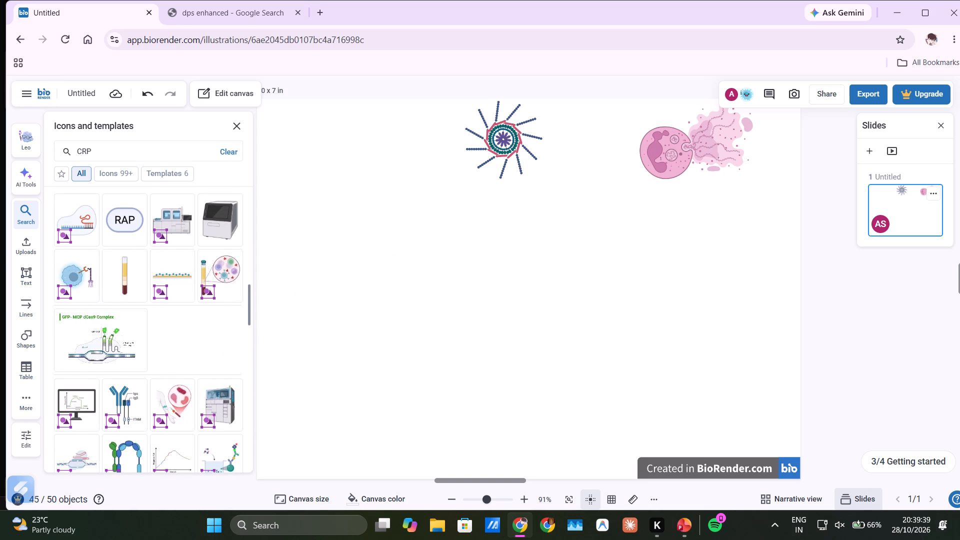
Refine the icon library search to CRP CELL and examine the results for a suitable icon.
{"action": "left_click", "coordinate": [102, 145]}
{"action": "key", "text": "space"}
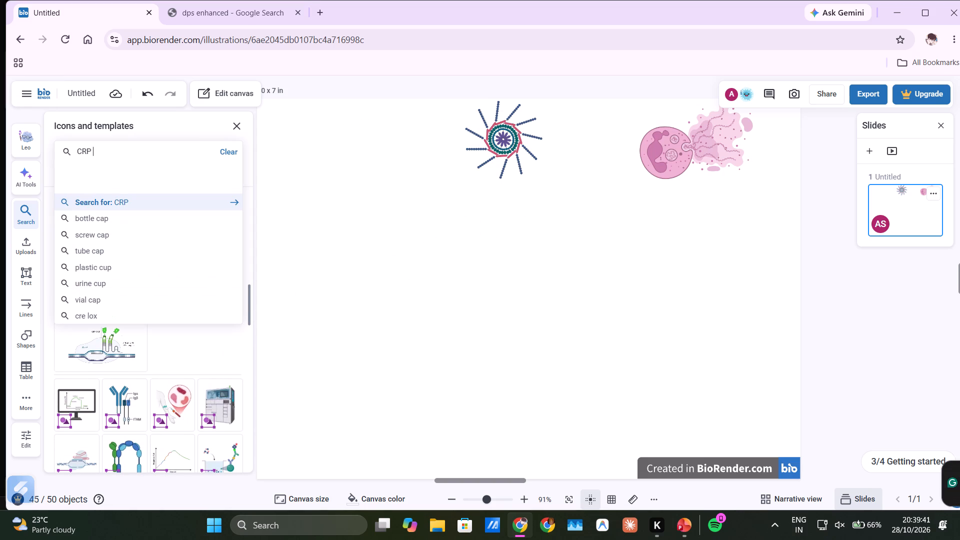
{"action": "type", "text": "CELL"}
{"action": "key", "text": "Return"}
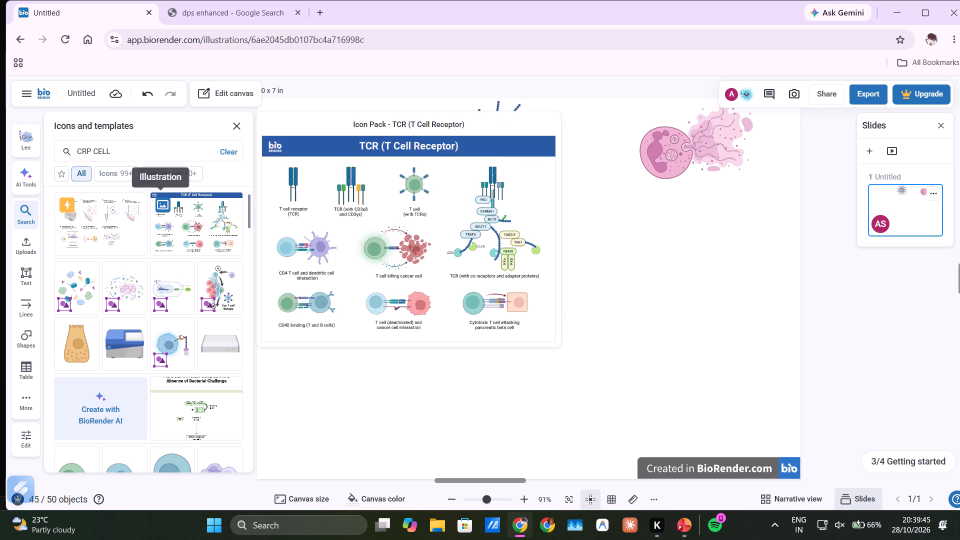
{"action": "scroll", "coordinate": [154, 313], "scroll_direction": "down", "scroll_amount": 3}
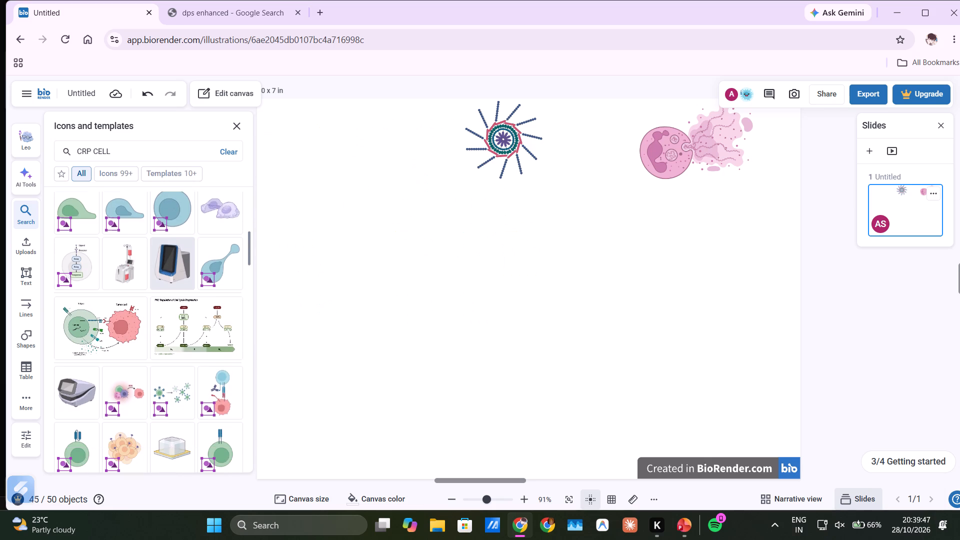
{"action": "scroll", "coordinate": [154, 313], "scroll_direction": "down", "scroll_amount": 6}
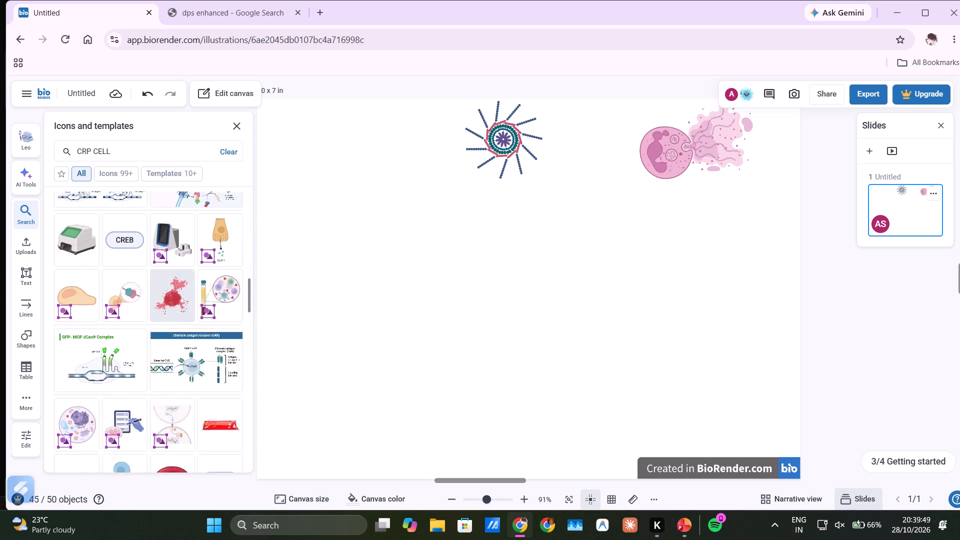
{"action": "scroll", "coordinate": [151, 365], "scroll_direction": "down", "scroll_amount": 2}
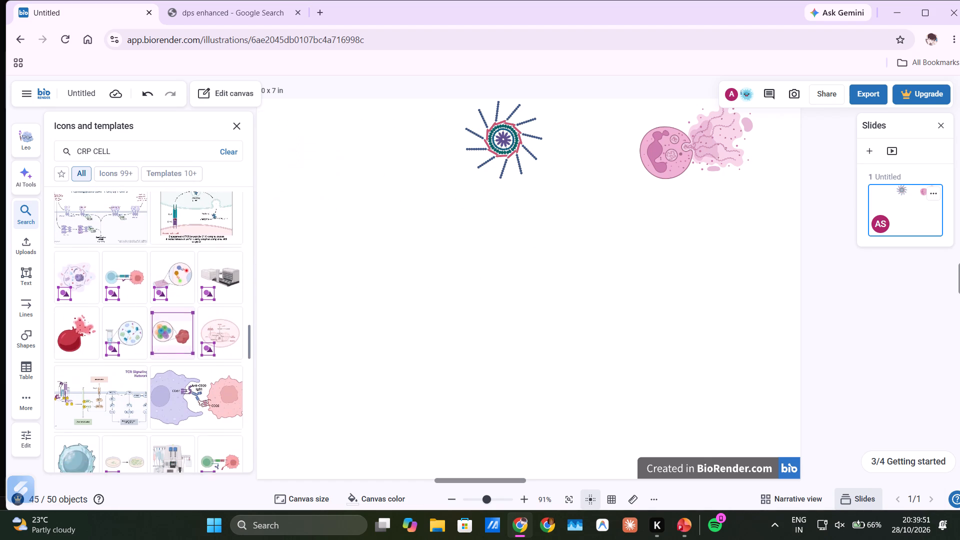
{"action": "scroll", "coordinate": [151, 365], "scroll_direction": "down", "scroll_amount": 2}
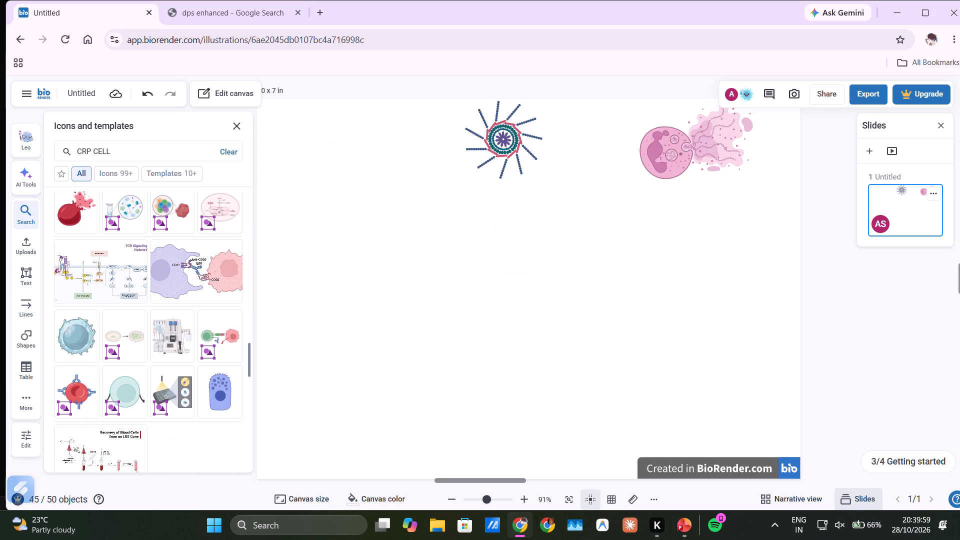
Capture a rectangular screenshot of the canvas area holding both the inflammasome and neutrophil icons.
{"action": "left_click", "coordinate": [620, 342]}
{"action": "scroll", "coordinate": [620, 342], "scroll_direction": "up", "scroll_amount": 1}
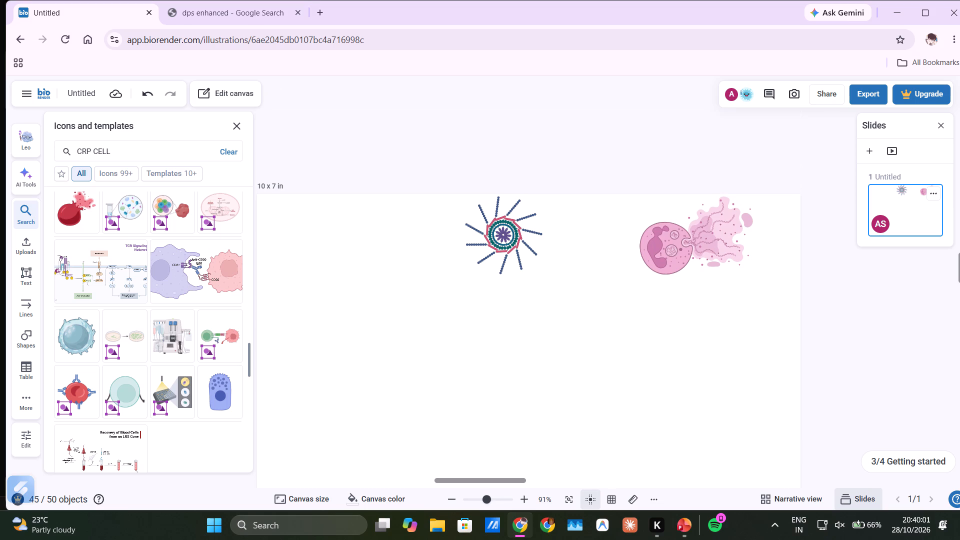
{"action": "key", "text": "shift+super+s"}
{"action": "left_click_drag", "start_coordinate": [385, 182], "coordinate": [792, 333]}
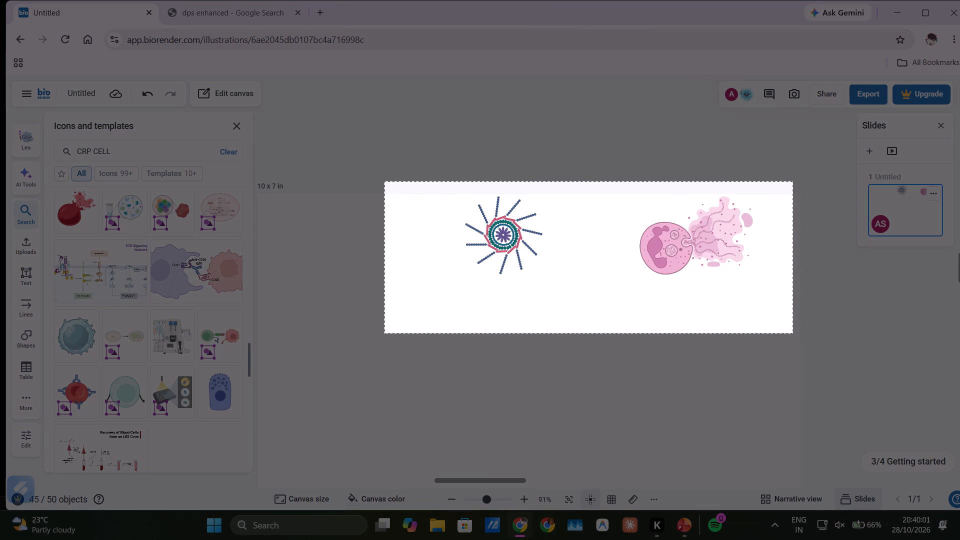
{"action": "left_click_drag", "start_coordinate": [792, 333], "coordinate": [793, 333]}
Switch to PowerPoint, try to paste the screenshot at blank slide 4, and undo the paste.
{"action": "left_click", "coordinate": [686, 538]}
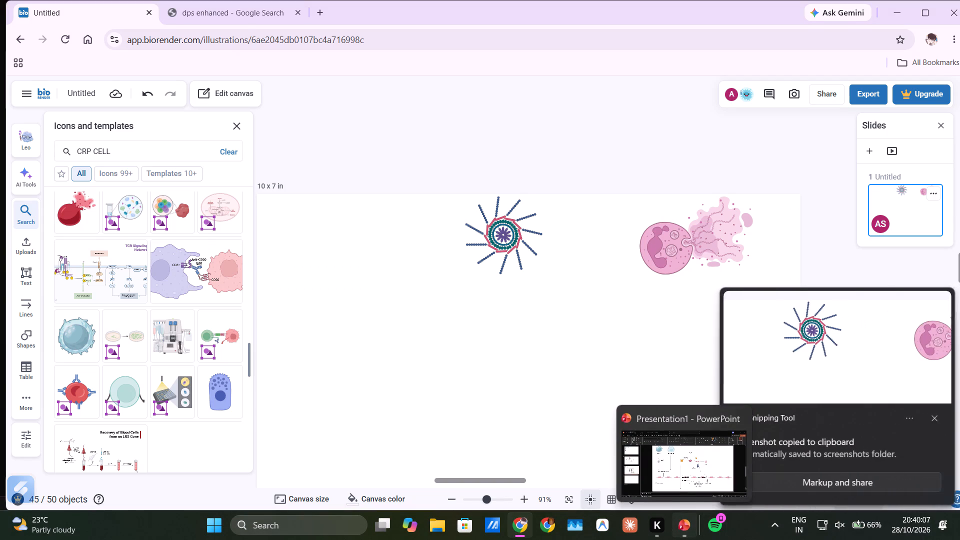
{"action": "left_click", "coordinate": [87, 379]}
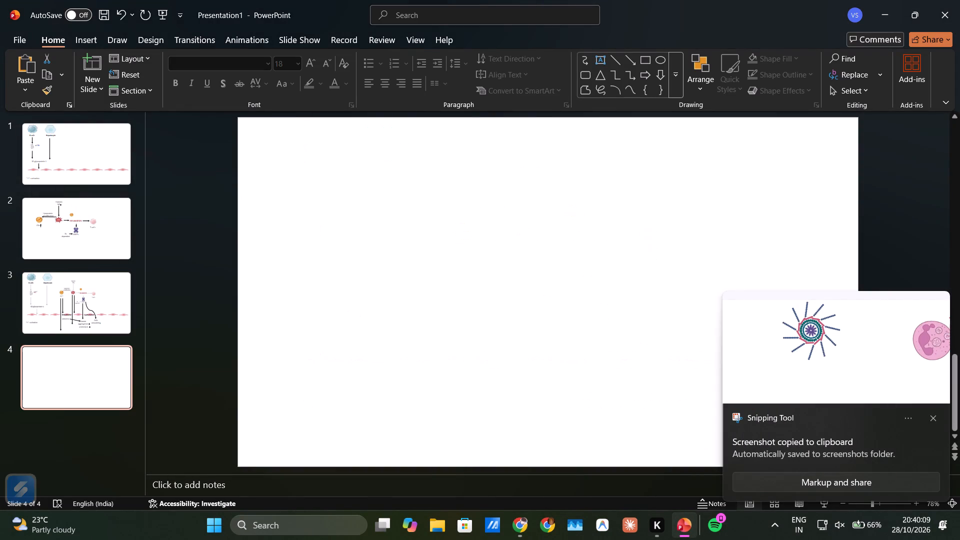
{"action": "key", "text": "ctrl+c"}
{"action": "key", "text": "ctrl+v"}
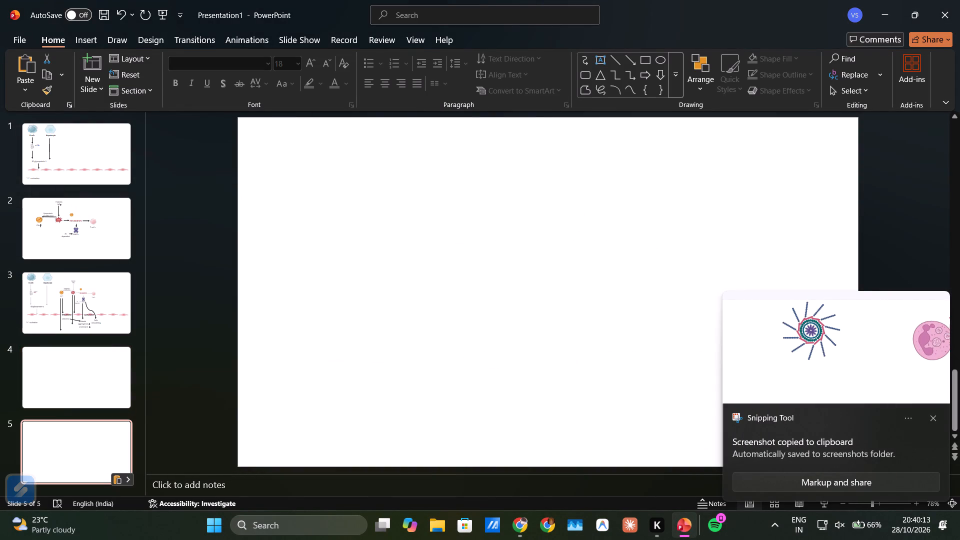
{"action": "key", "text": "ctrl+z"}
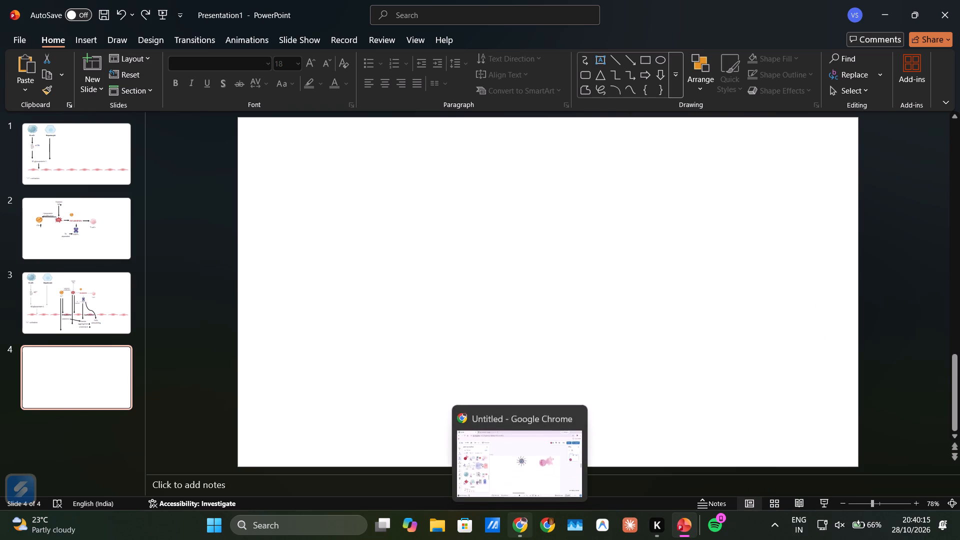
Reopen the latest screenshot from its notification in Snipping Tool, copy it to the clipboard and close Snipping Tool.
{"action": "left_click", "coordinate": [506, 539]}
{"action": "left_click", "coordinate": [887, 530]}
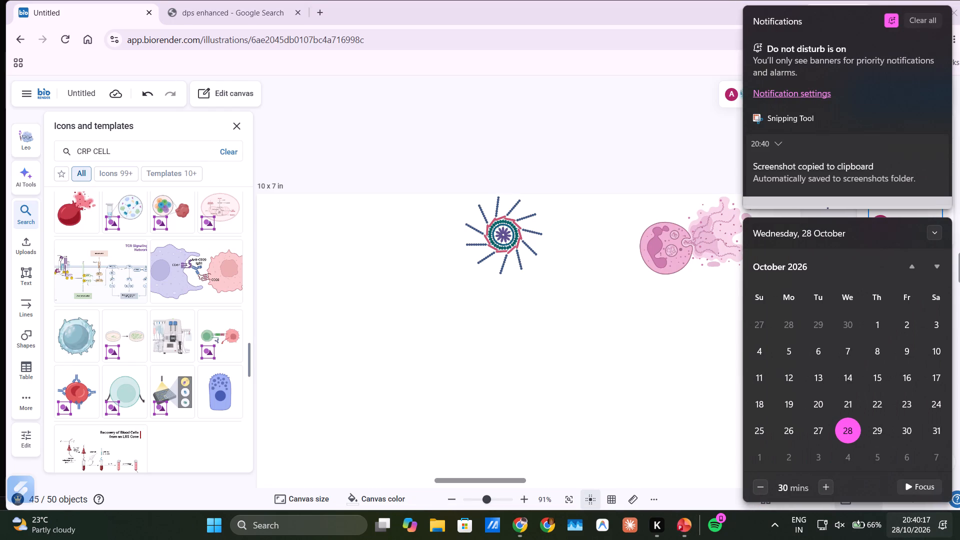
{"action": "scroll", "coordinate": [888, 152], "scroll_direction": "down", "scroll_amount": 1}
{"action": "left_click", "coordinate": [883, 150]}
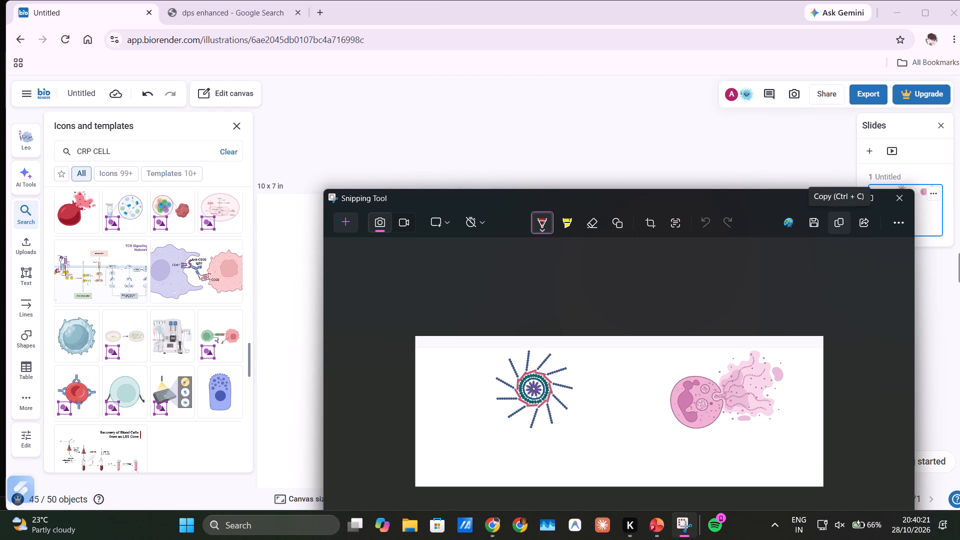
{"action": "left_click", "coordinate": [845, 214]}
{"action": "left_click", "coordinate": [900, 203]}
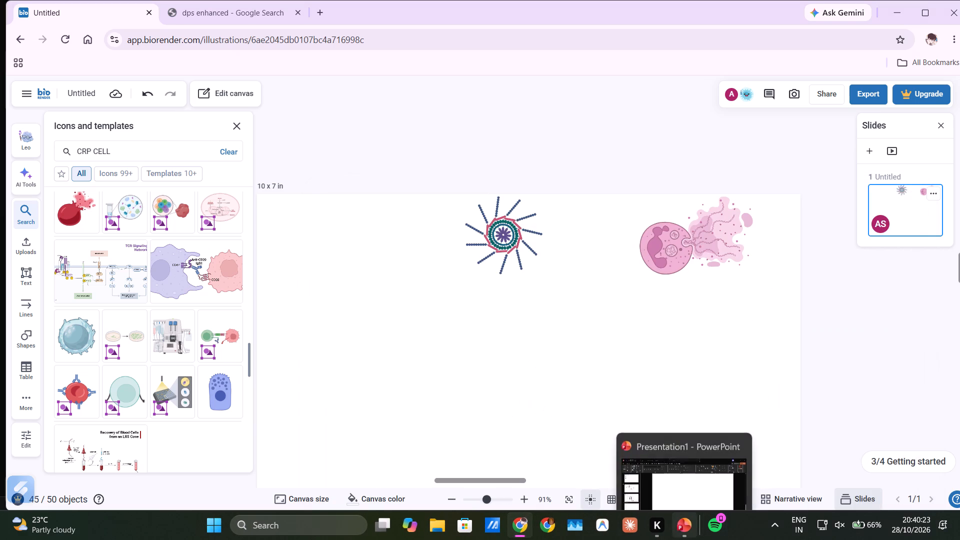
Paste the icon screenshot onto slide 3 in PowerPoint and shrink it proportionally to about 4.29 by 1.58 inches.
{"action": "left_click", "coordinate": [690, 519]}
{"action": "left_click", "coordinate": [88, 323]}
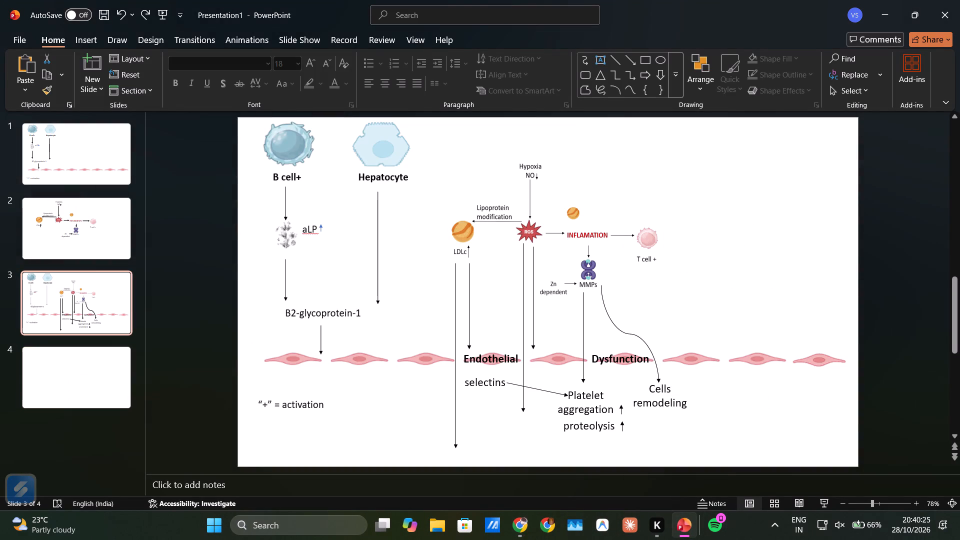
{"action": "key", "text": "ctrl+v"}
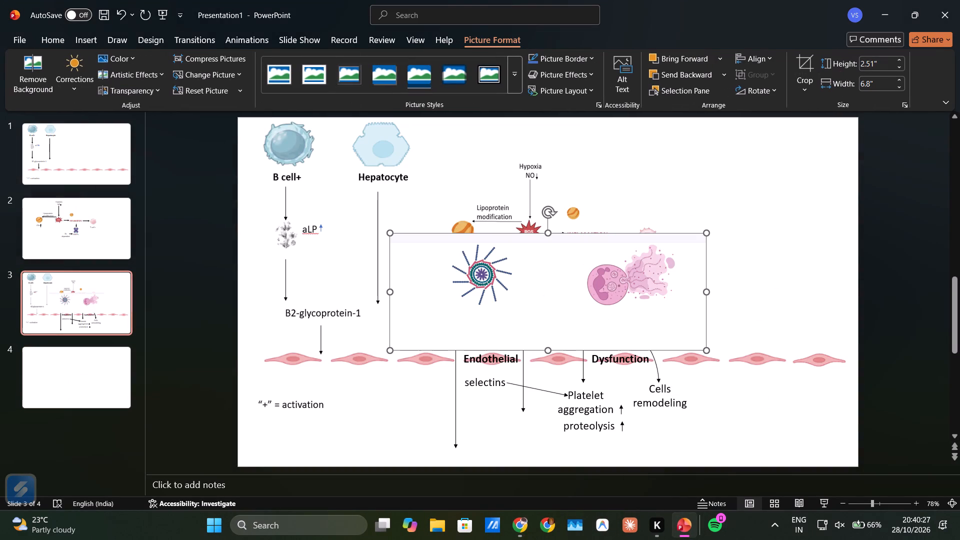
{"action": "left_click_drag", "start_coordinate": [387, 348], "coordinate": [420, 332]}
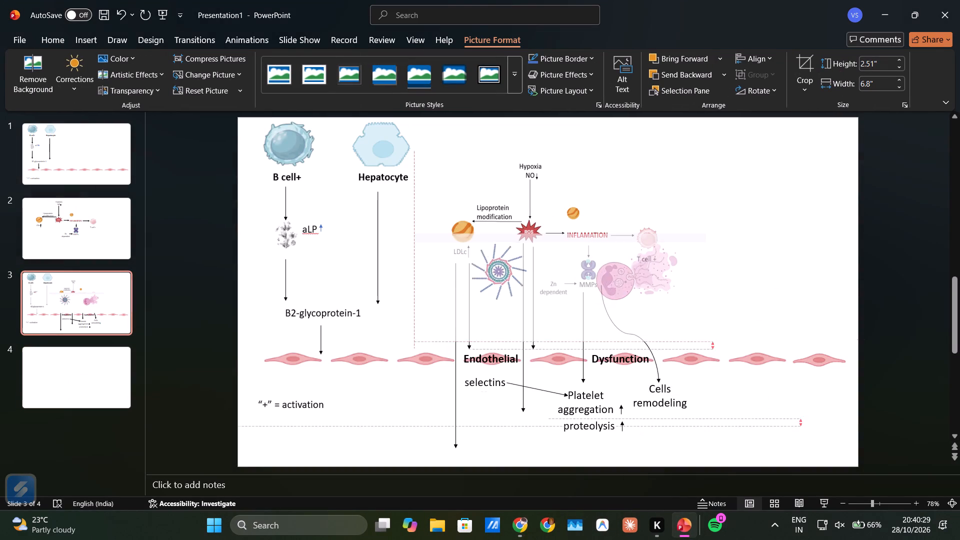
{"action": "left_click_drag", "start_coordinate": [420, 332], "coordinate": [505, 285]}
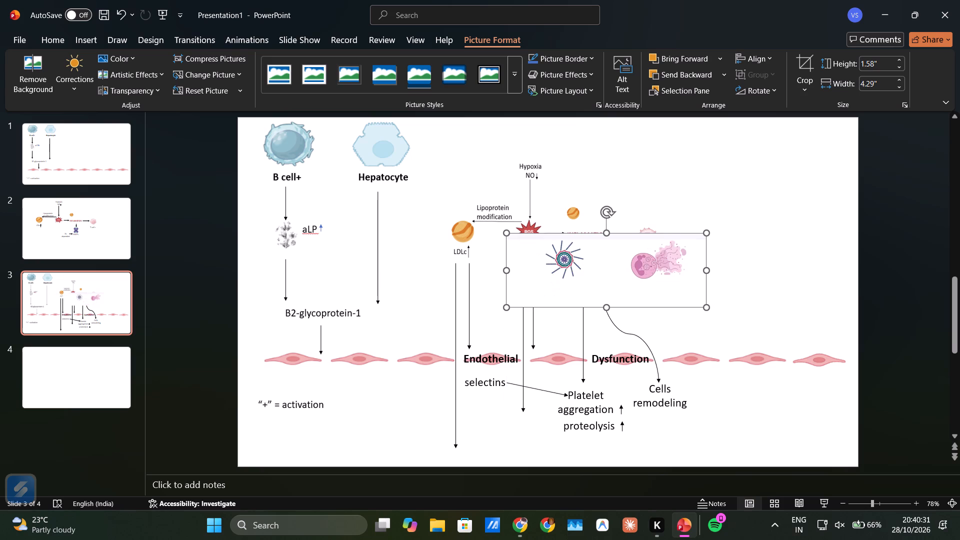
Move the pasted icon picture to the empty area at the slide's upper right, above INFLAMATION and T cell +.
{"action": "left_click_drag", "start_coordinate": [590, 259], "coordinate": [715, 169]}
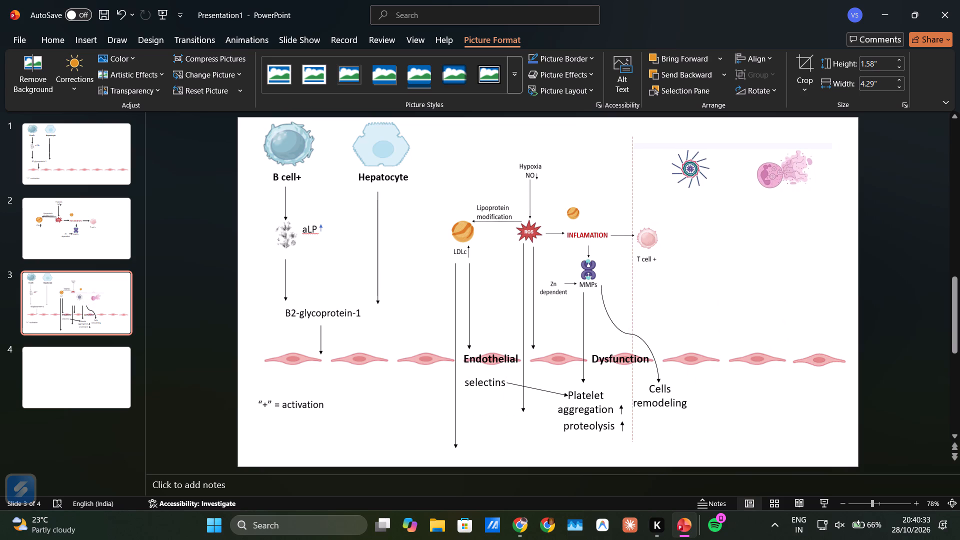
{"action": "left_click_drag", "start_coordinate": [715, 169], "coordinate": [698, 165]}
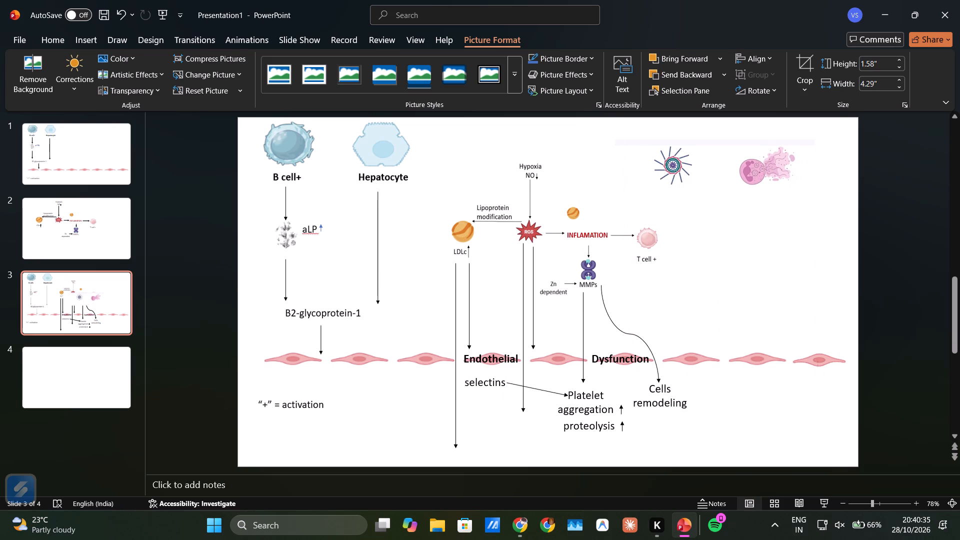
{"action": "left_click_drag", "start_coordinate": [698, 165], "coordinate": [678, 159]}
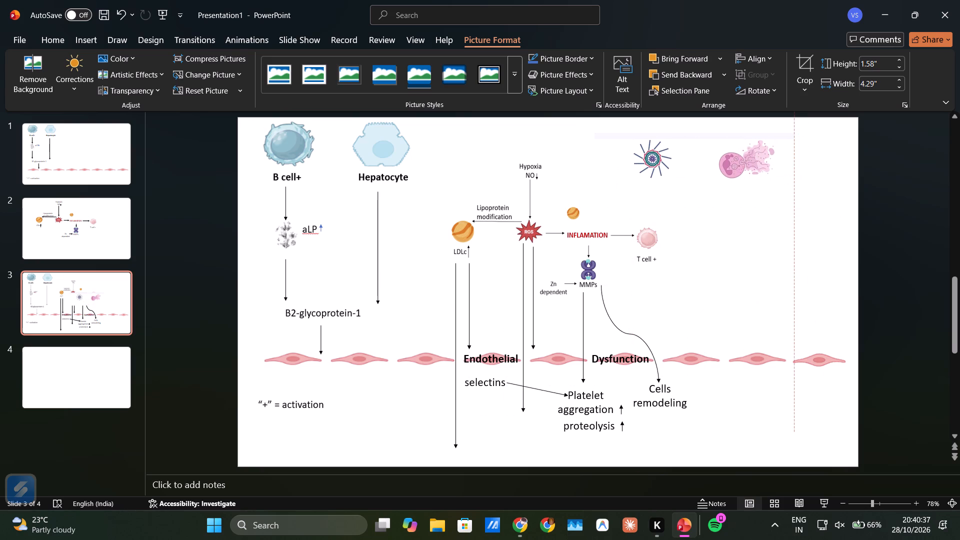
{"action": "left_click_drag", "start_coordinate": [678, 159], "coordinate": [678, 158]}
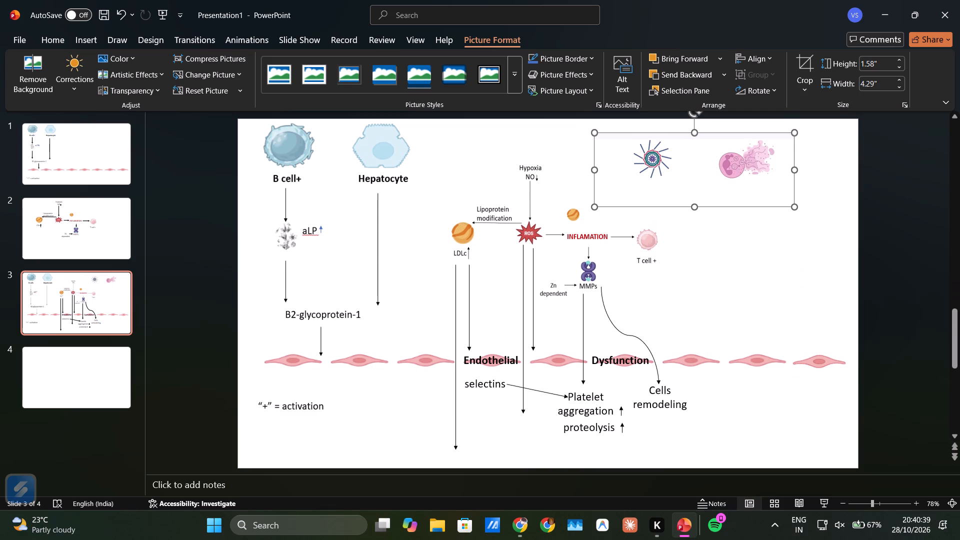
{"action": "left_click_drag", "start_coordinate": [679, 173], "coordinate": [672, 173]}
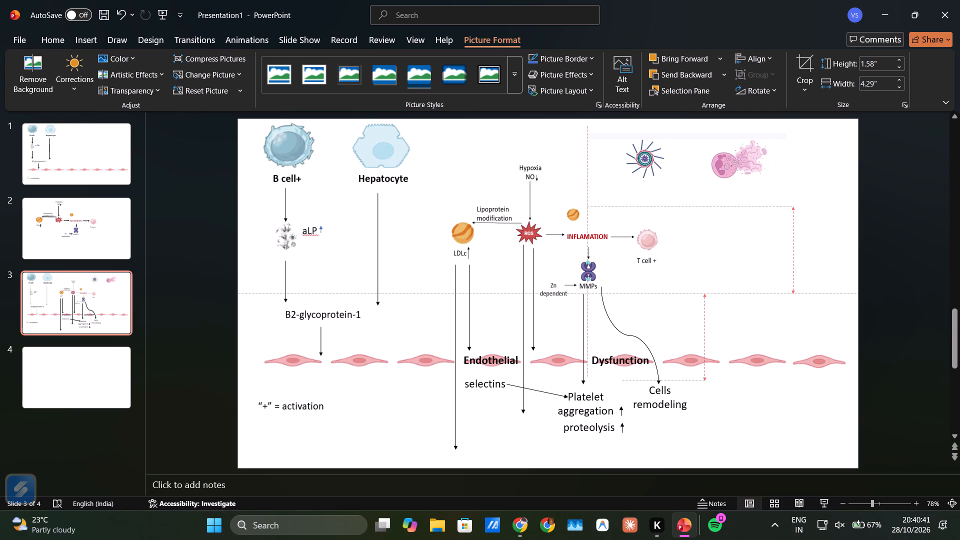
{"action": "left_click_drag", "start_coordinate": [672, 173], "coordinate": [673, 174]}
{"action": "left_click", "coordinate": [758, 226]}
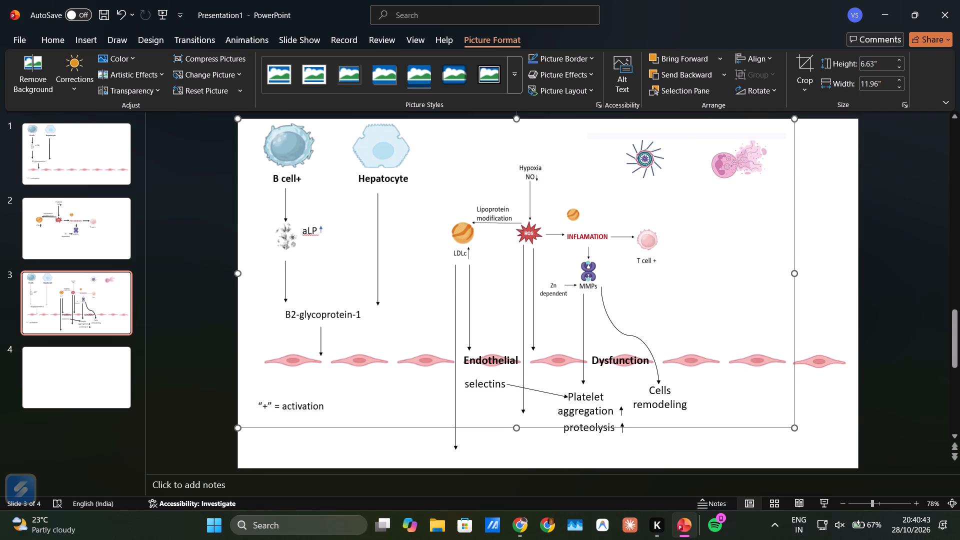
{"action": "left_click", "coordinate": [808, 225]}
Stretch the pasted icon picture horizontally from its right edge to about 4.89 inches wide.
{"action": "left_click", "coordinate": [736, 169]}
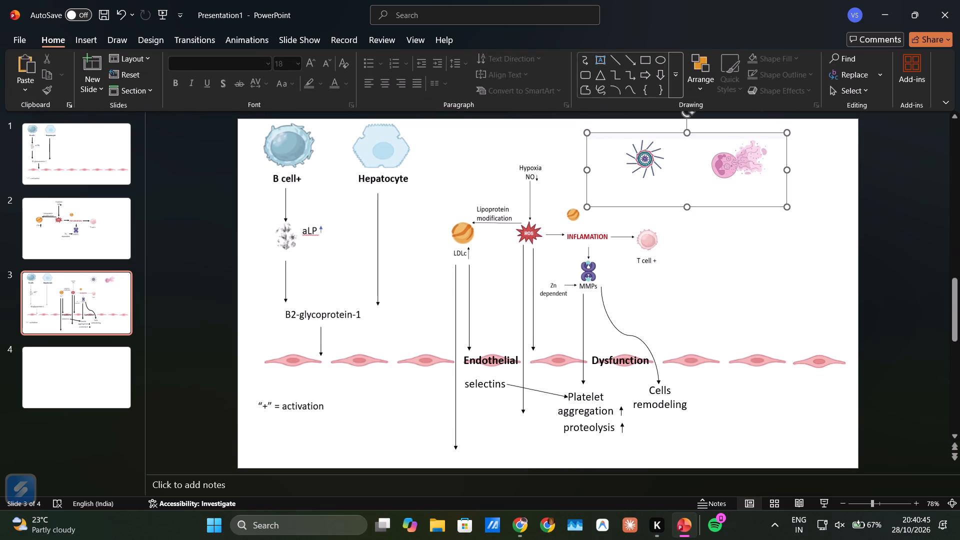
{"action": "left_click_drag", "start_coordinate": [789, 169], "coordinate": [810, 167]}
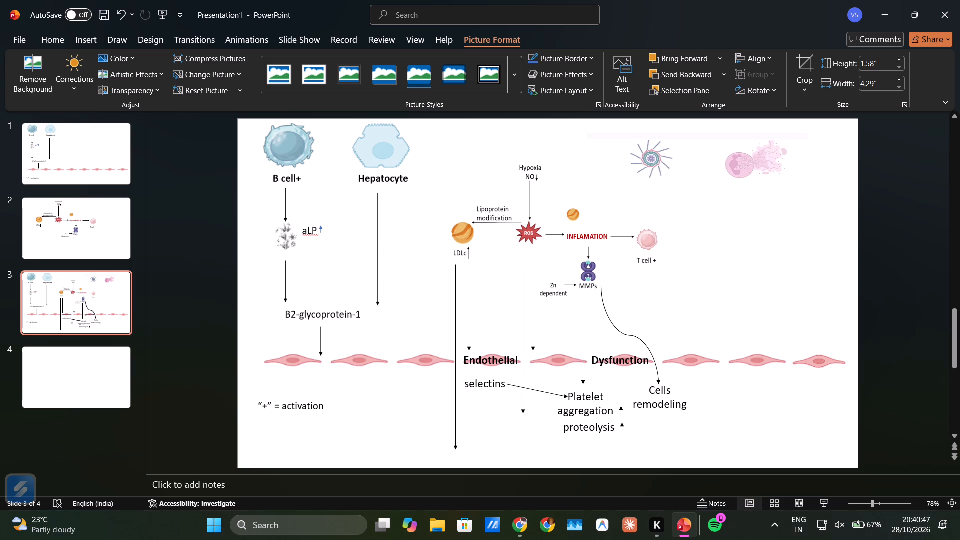
{"action": "left_click_drag", "start_coordinate": [810, 167], "coordinate": [814, 167]}
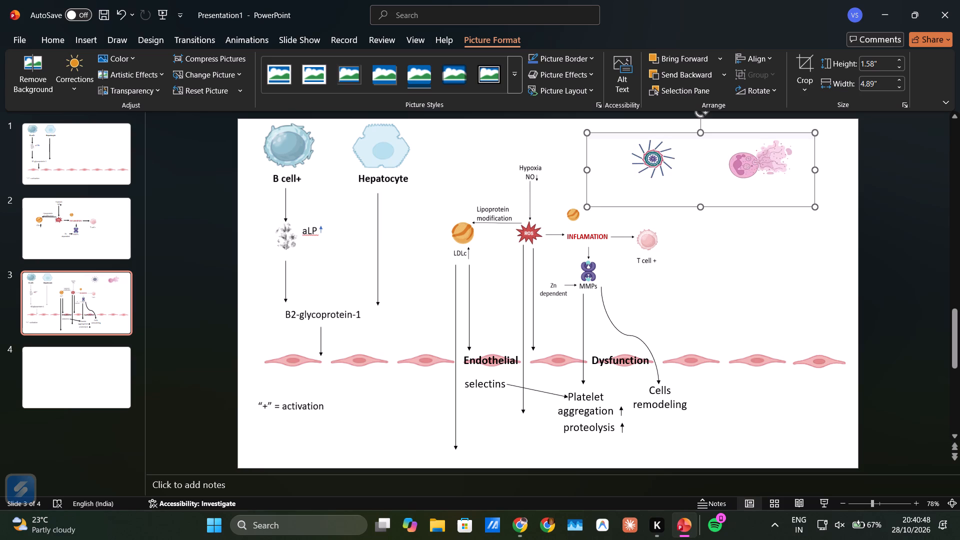
{"action": "left_click", "coordinate": [821, 250]}
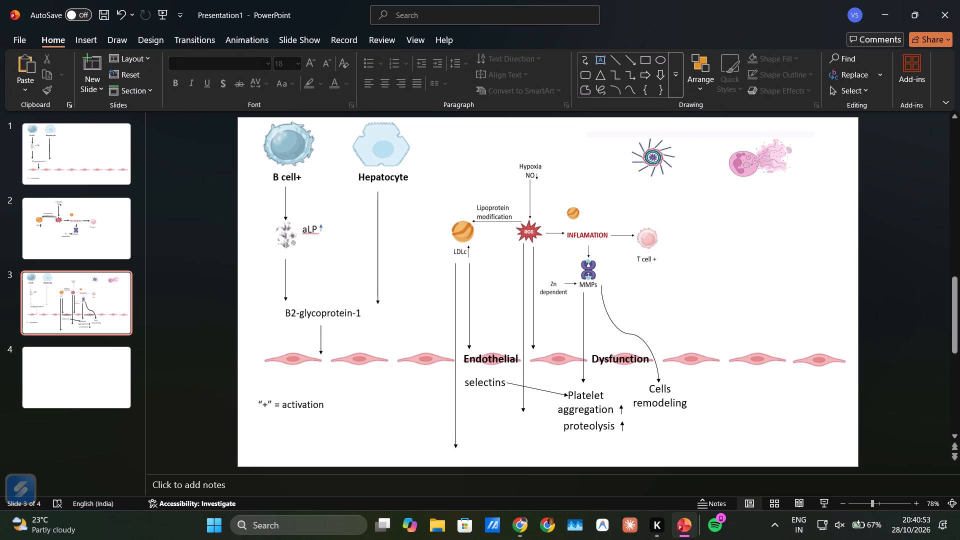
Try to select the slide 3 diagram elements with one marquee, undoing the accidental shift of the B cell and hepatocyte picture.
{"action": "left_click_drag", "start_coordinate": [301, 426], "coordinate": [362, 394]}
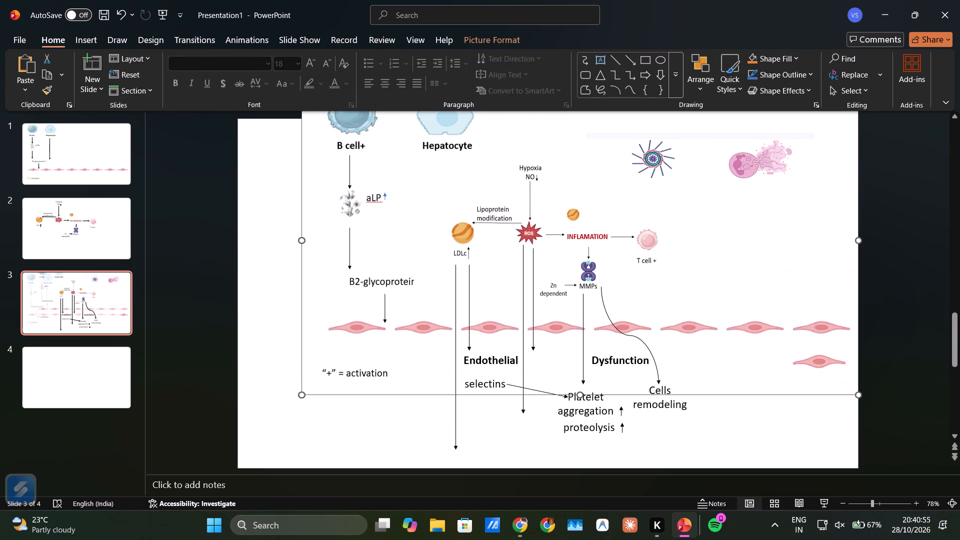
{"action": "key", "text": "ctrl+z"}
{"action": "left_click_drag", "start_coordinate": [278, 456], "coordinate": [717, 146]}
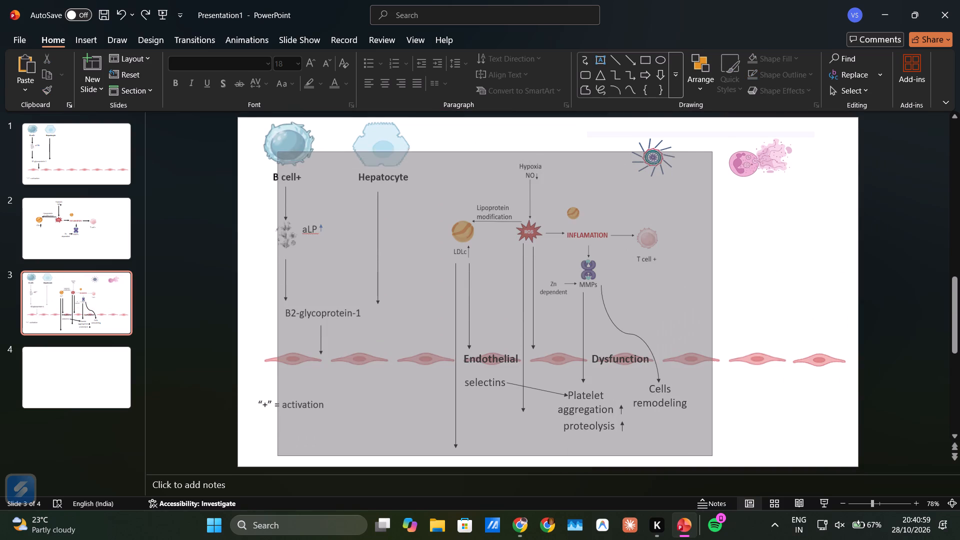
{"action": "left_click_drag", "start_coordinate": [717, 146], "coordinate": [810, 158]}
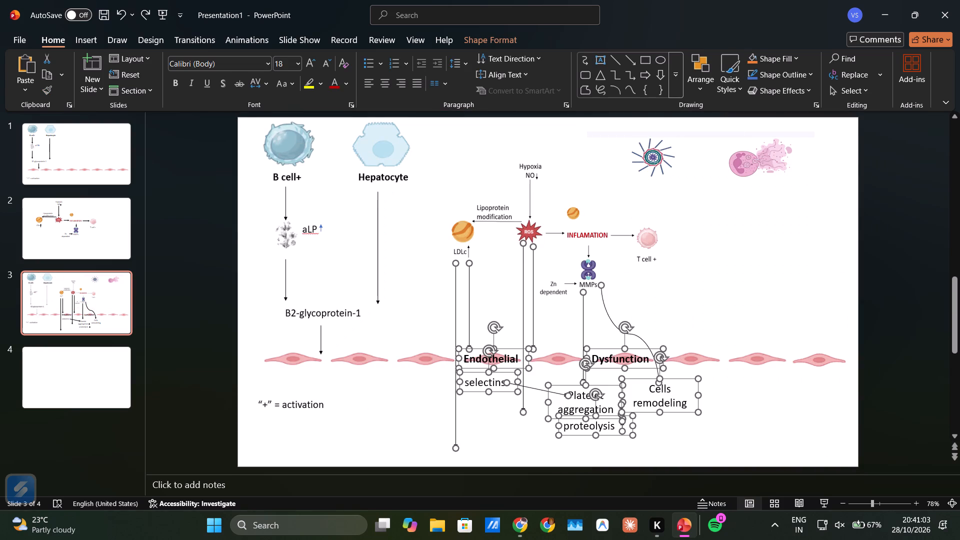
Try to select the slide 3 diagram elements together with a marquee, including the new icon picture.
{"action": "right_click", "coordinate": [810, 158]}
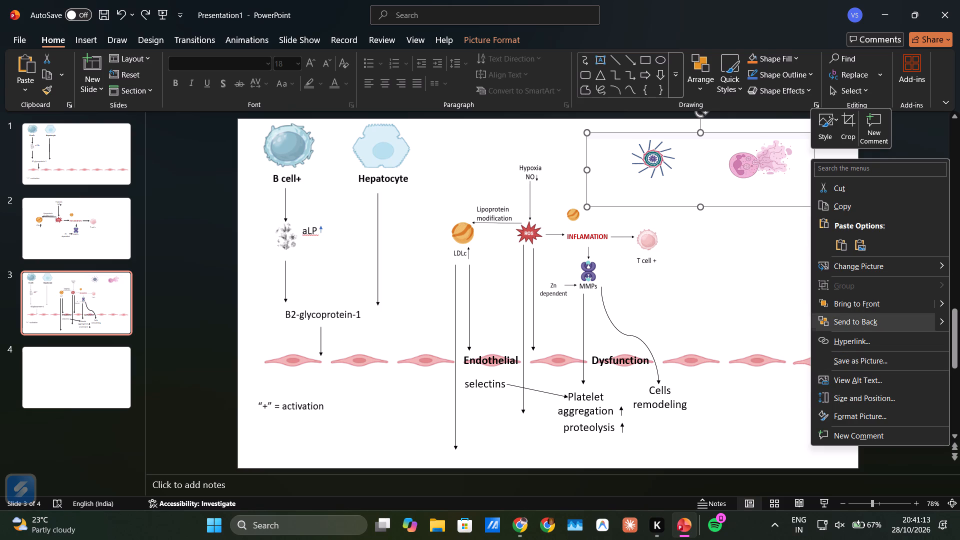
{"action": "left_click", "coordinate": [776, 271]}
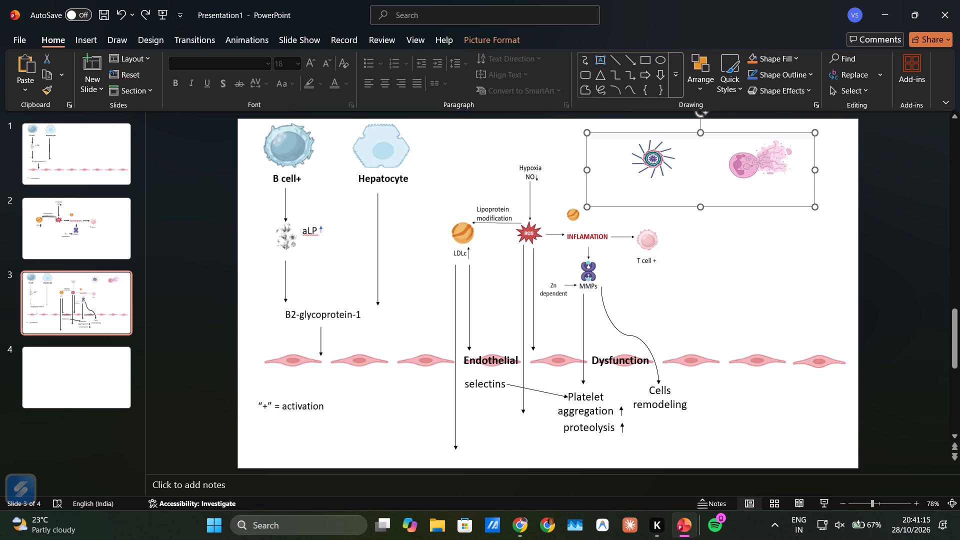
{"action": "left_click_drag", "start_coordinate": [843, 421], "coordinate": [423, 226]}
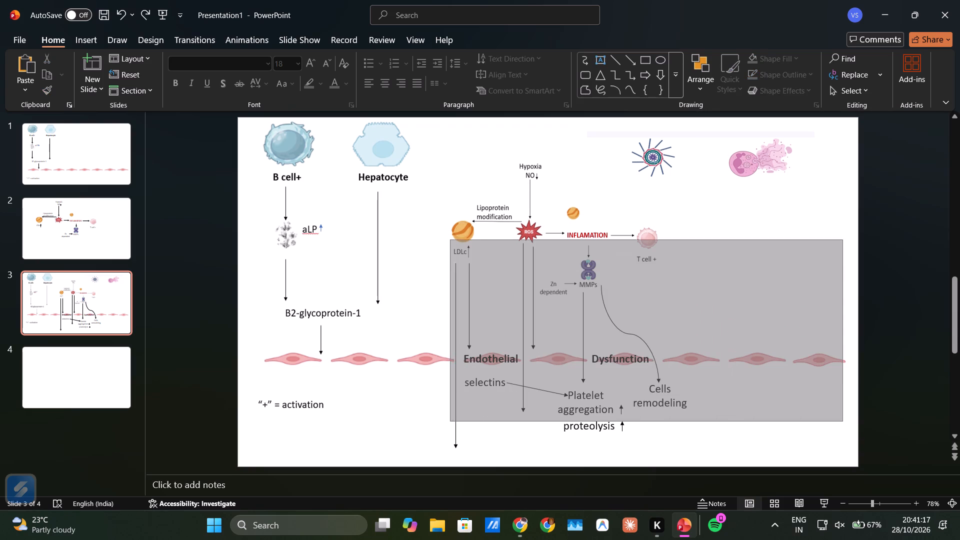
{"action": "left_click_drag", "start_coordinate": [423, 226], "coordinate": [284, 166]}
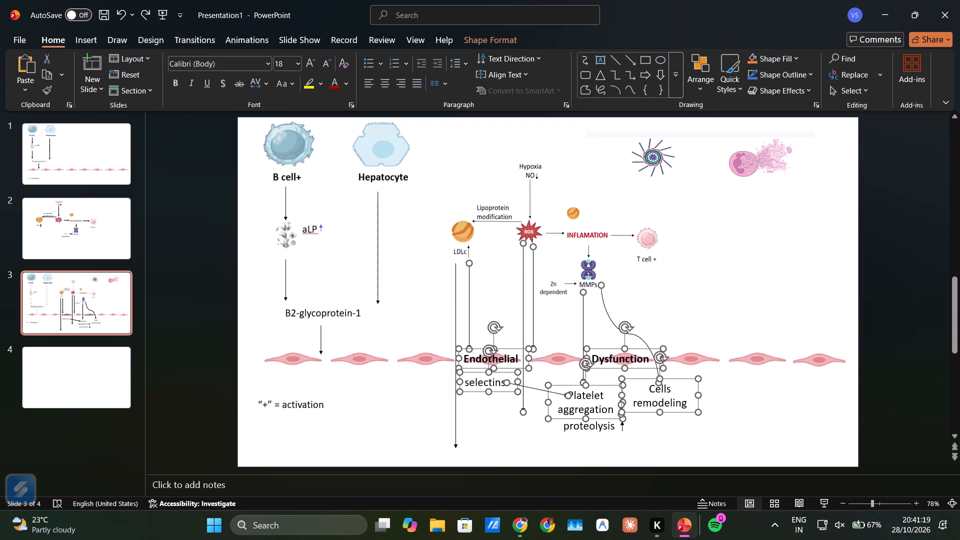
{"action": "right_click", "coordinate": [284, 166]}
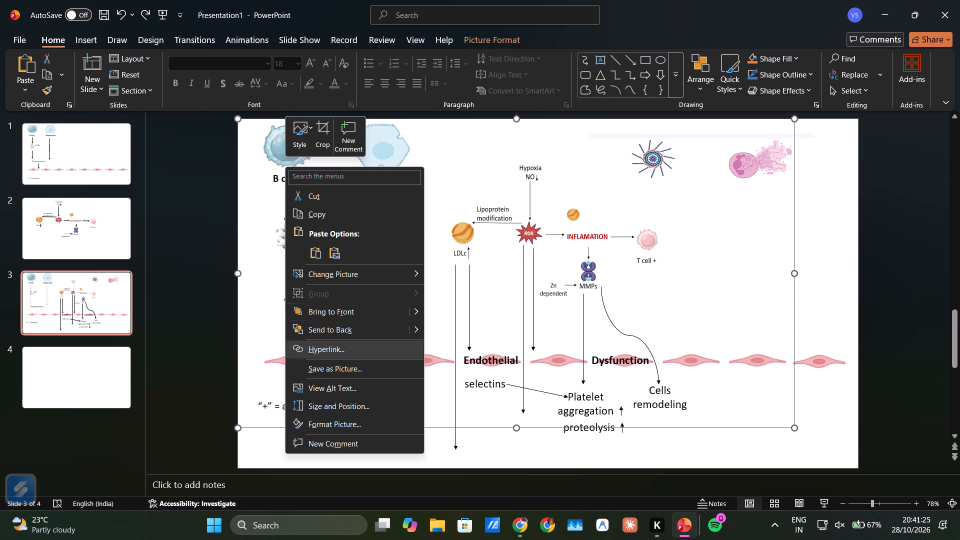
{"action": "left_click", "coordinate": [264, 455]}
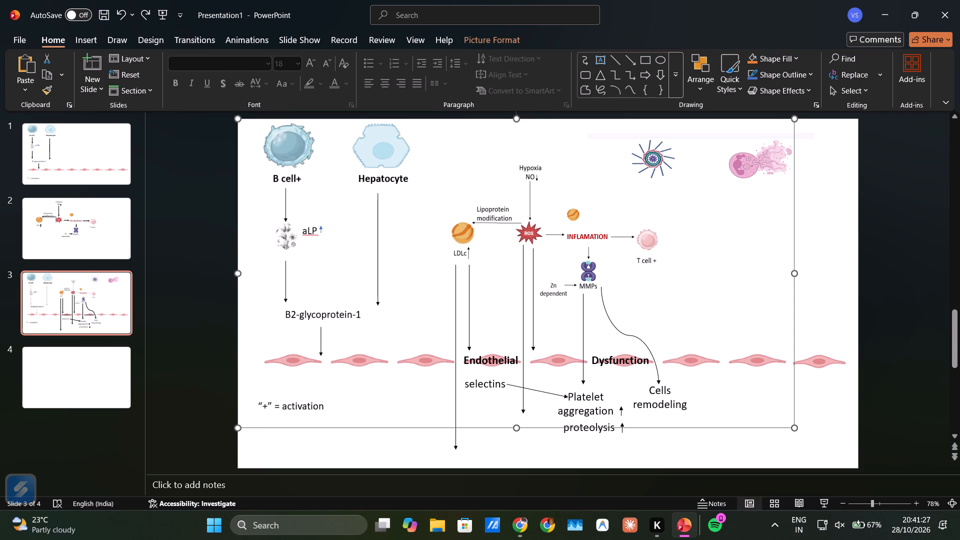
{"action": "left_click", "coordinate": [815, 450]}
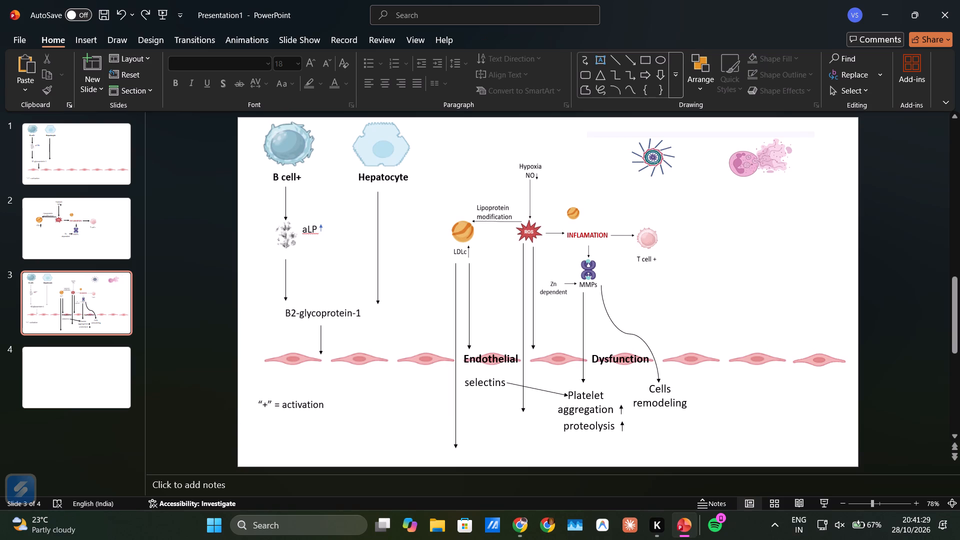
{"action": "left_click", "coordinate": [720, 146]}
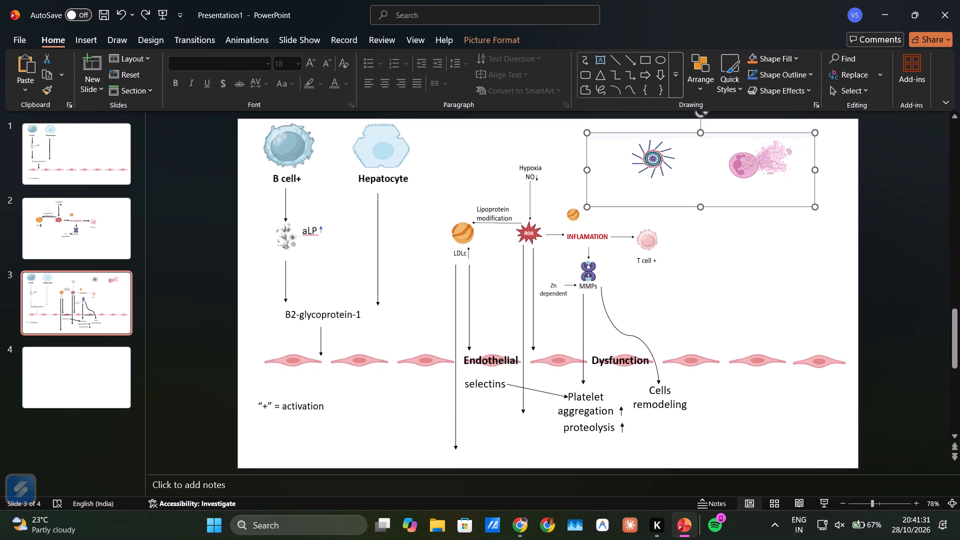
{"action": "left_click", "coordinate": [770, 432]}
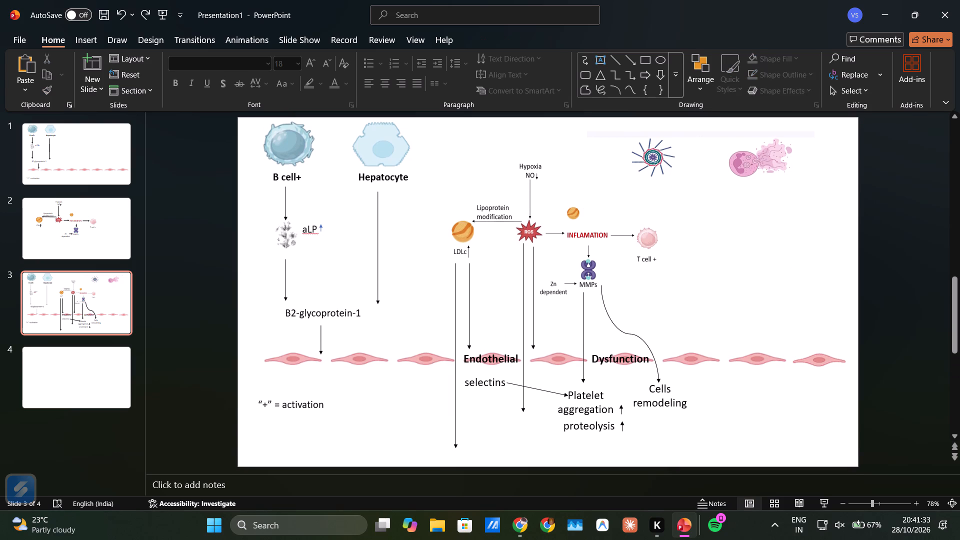
Capture a rectangular screenshot of the whole slide 3 diagram and copy it from Snipping Tool.
{"action": "key", "text": "shift+super+s"}
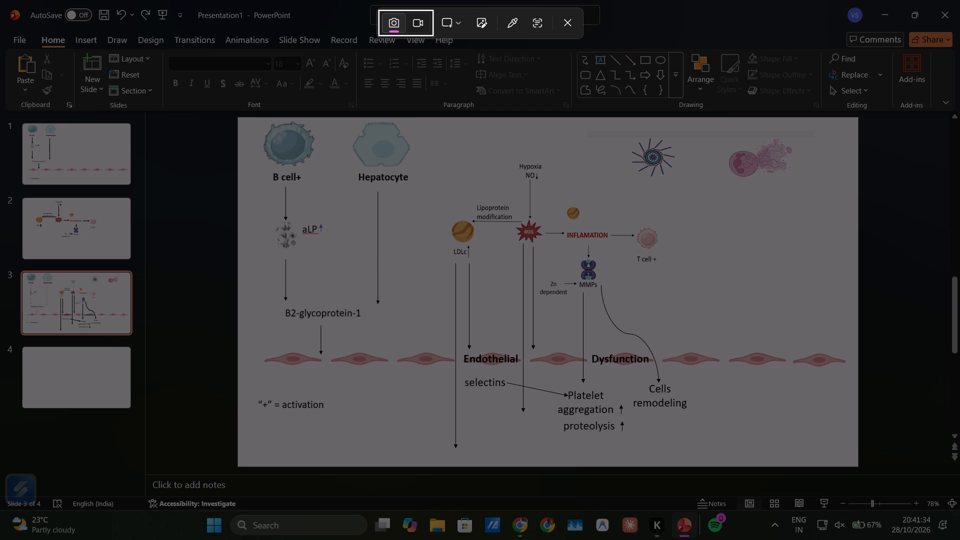
{"action": "left_click_drag", "start_coordinate": [239, 118], "coordinate": [761, 482]}
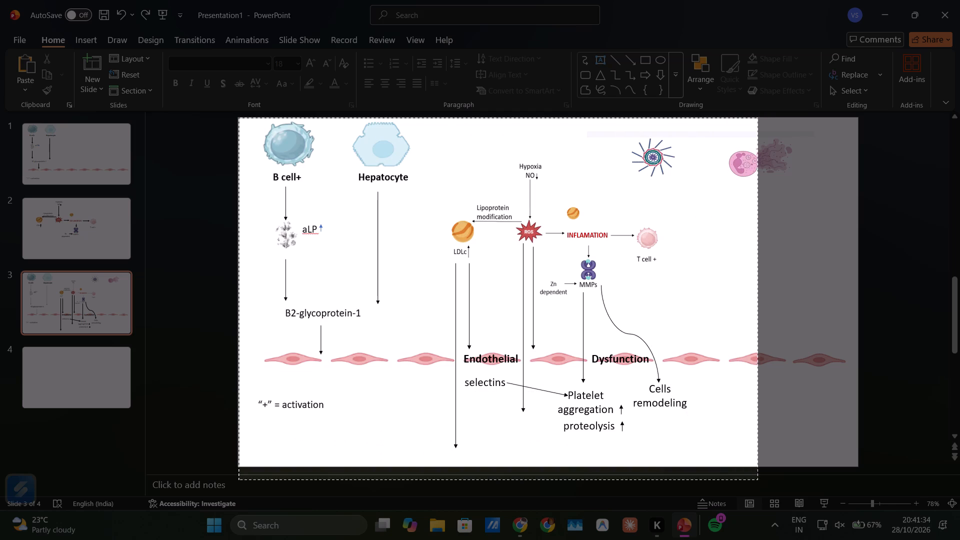
{"action": "left_click_drag", "start_coordinate": [761, 482], "coordinate": [855, 459]}
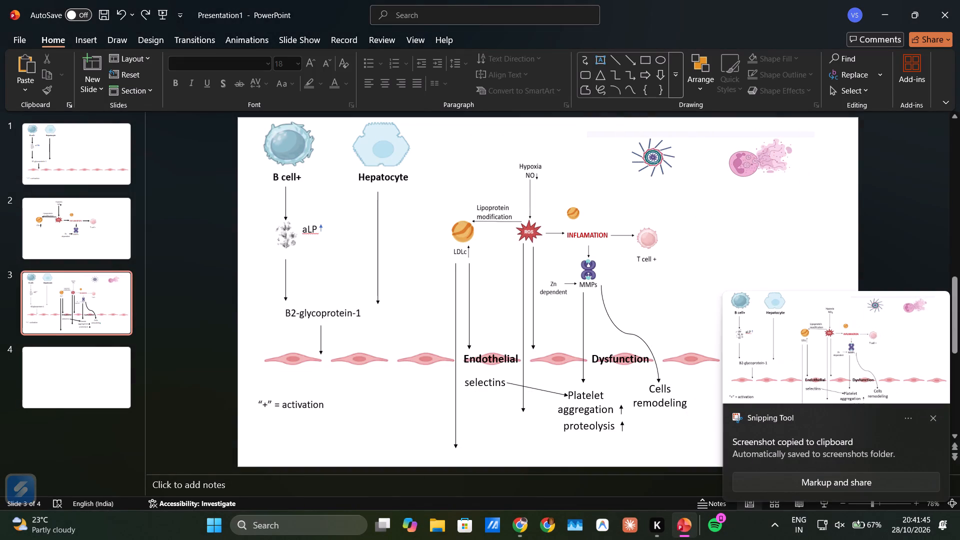
{"action": "left_click", "coordinate": [880, 371]}
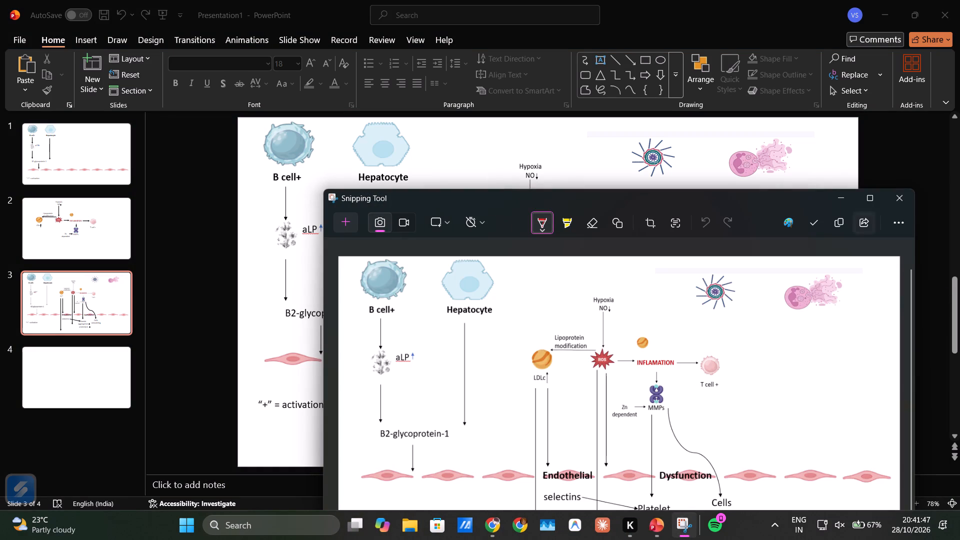
{"action": "left_click", "coordinate": [841, 225]}
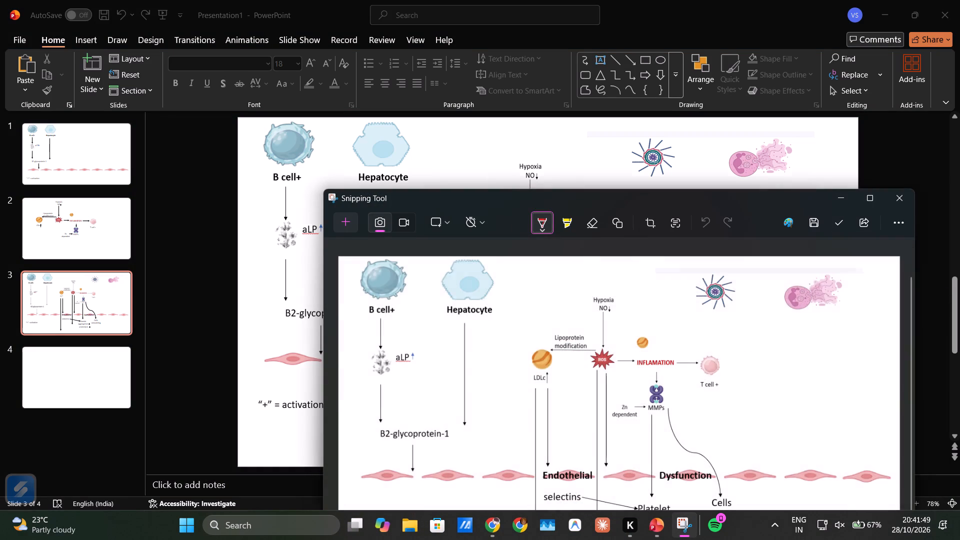
Paste the diagram screenshot onto blank slide 4 in PowerPoint and align it with the slide's upper-left corner.
{"action": "left_click", "coordinate": [88, 381]}
{"action": "left_click", "coordinate": [92, 371]}
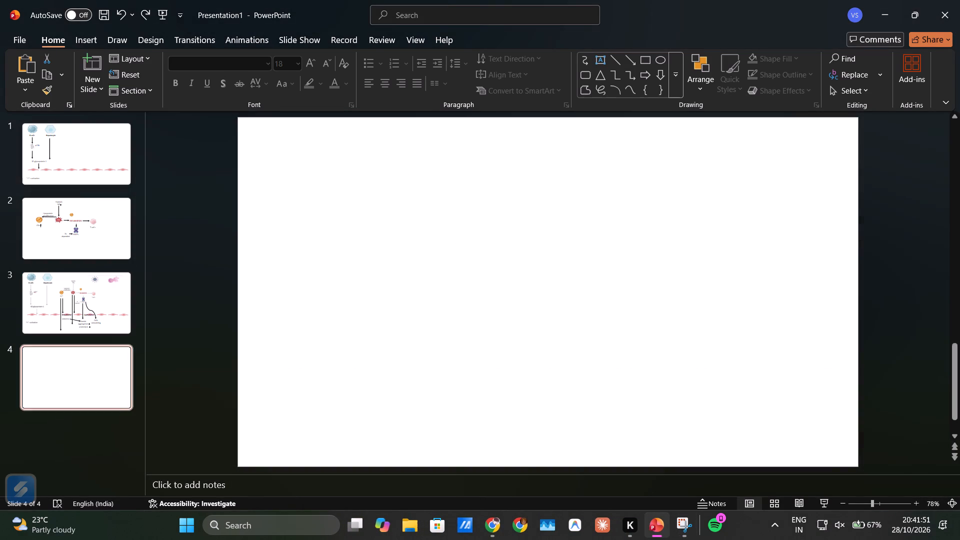
{"action": "key", "text": "ctrl+v"}
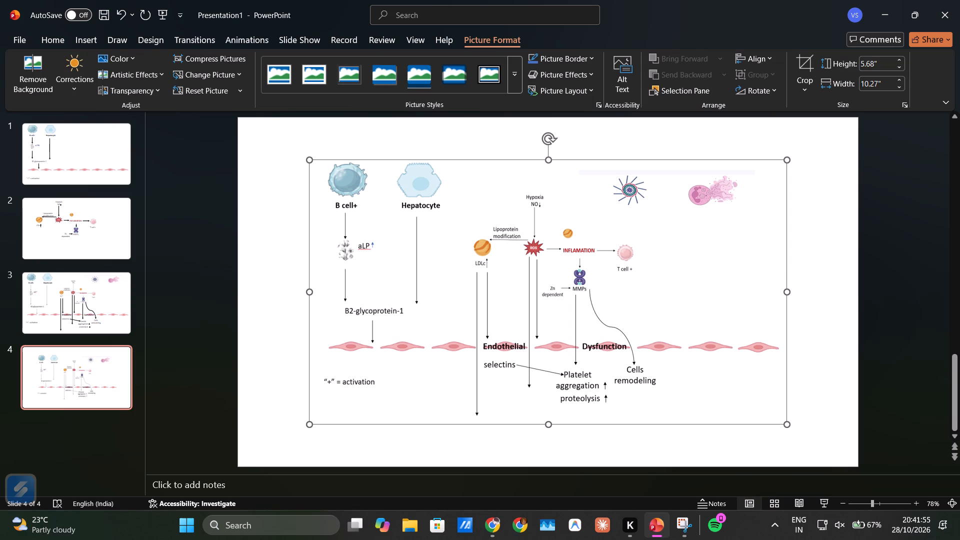
{"action": "left_click_drag", "start_coordinate": [497, 194], "coordinate": [426, 162]}
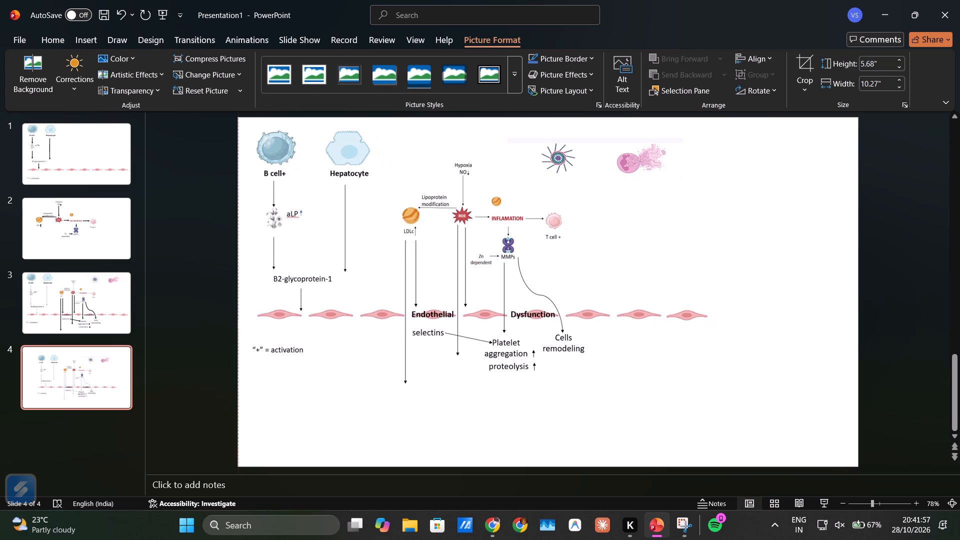
{"action": "left_click_drag", "start_coordinate": [426, 162], "coordinate": [425, 155]}
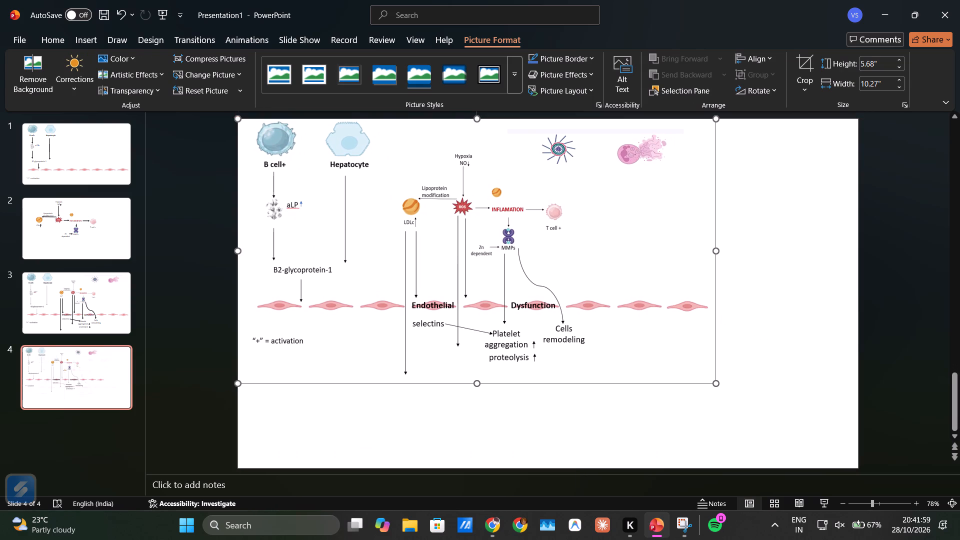
Stretch the pasted diagram picture to the full slide width, 13.33 inches, with a height of about 5.69 inches.
{"action": "left_click_drag", "start_coordinate": [716, 249], "coordinate": [825, 251]}
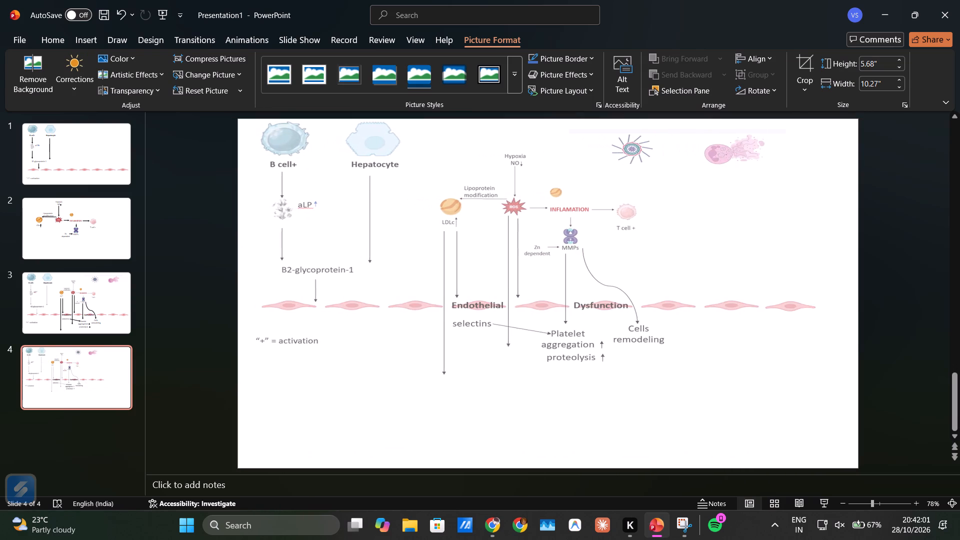
{"action": "left_click_drag", "start_coordinate": [825, 251], "coordinate": [859, 247]}
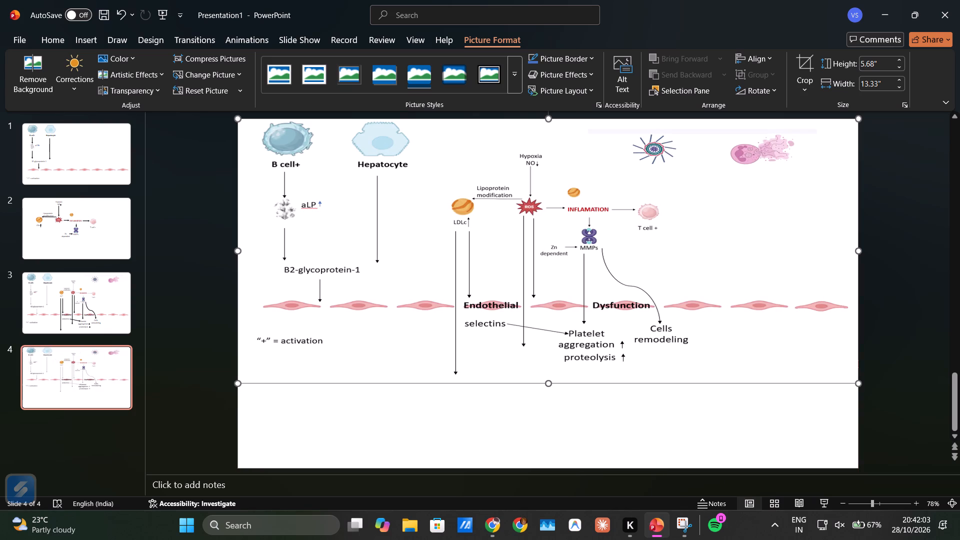
{"action": "left_click_drag", "start_coordinate": [550, 381], "coordinate": [550, 382]}
{"action": "left_click_drag", "start_coordinate": [550, 382], "coordinate": [556, 383]}
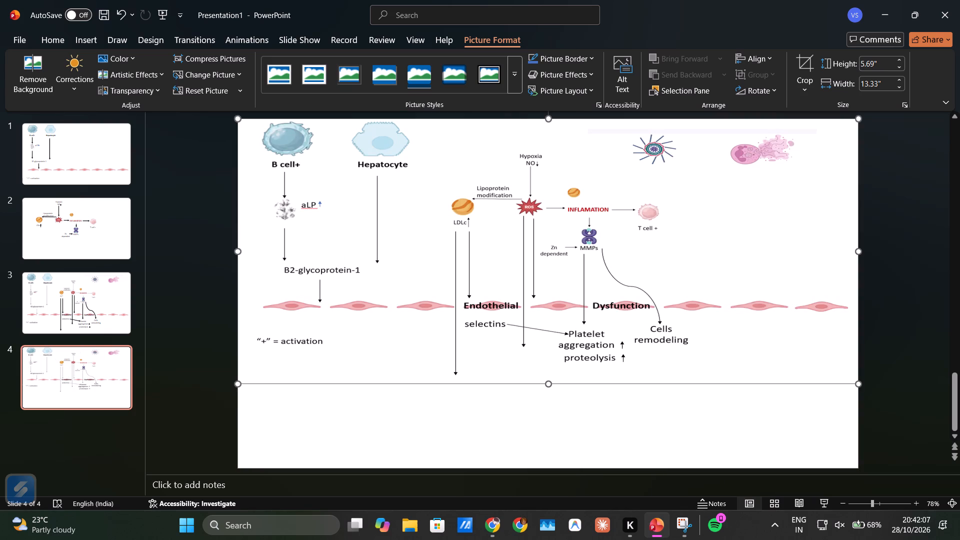
{"action": "left_click", "coordinate": [742, 254]}
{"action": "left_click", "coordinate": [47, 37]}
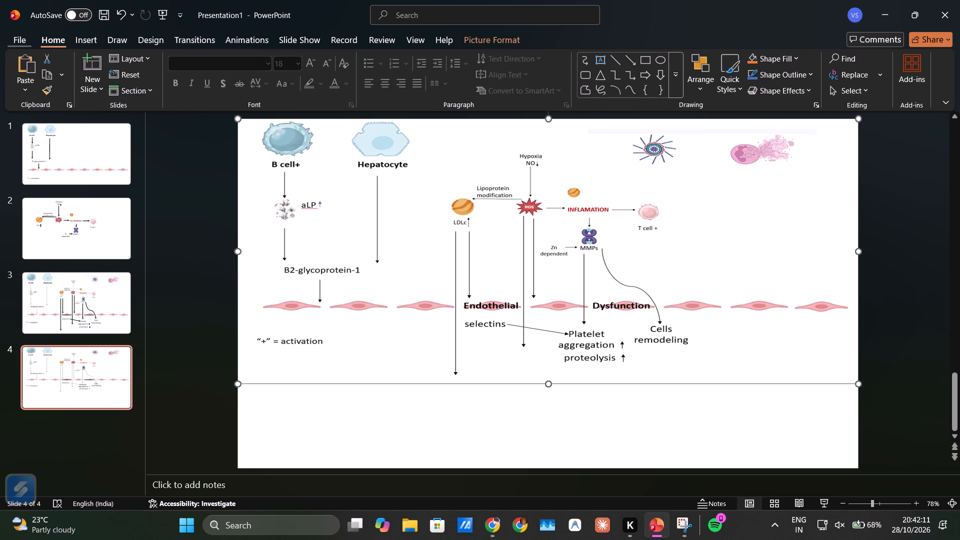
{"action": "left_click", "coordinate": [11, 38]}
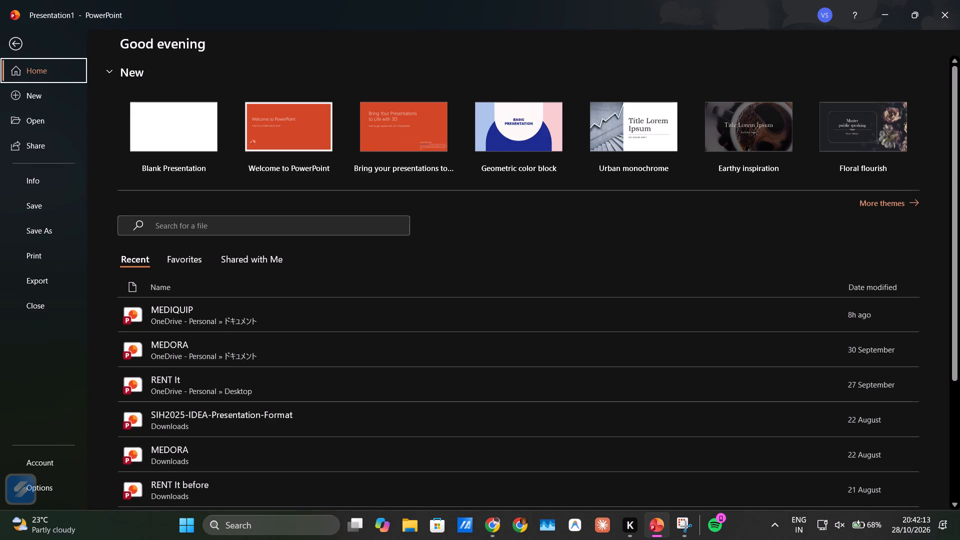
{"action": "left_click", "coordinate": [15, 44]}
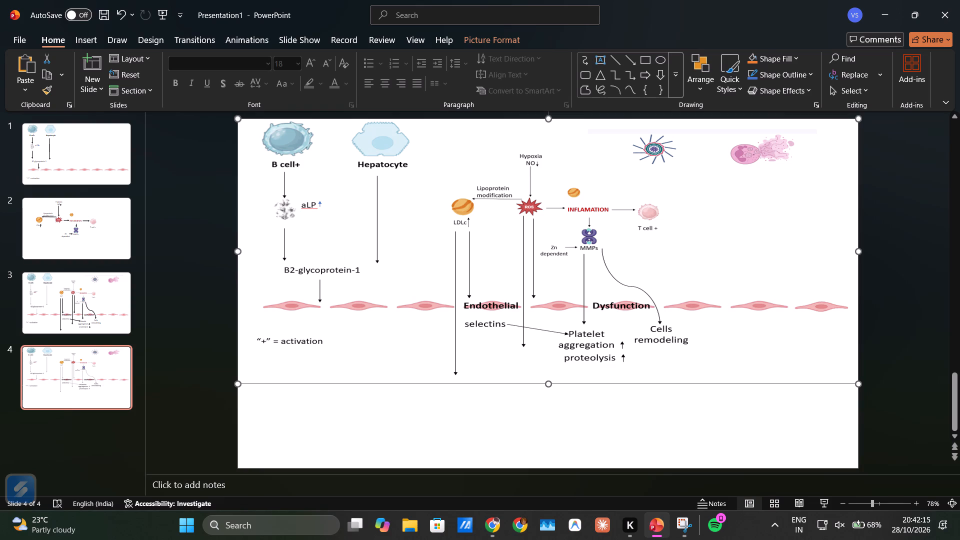
Apply the Sharpen: 25% picture correction to the diagram picture on slide 4.
{"action": "double_click", "coordinate": [485, 272]}
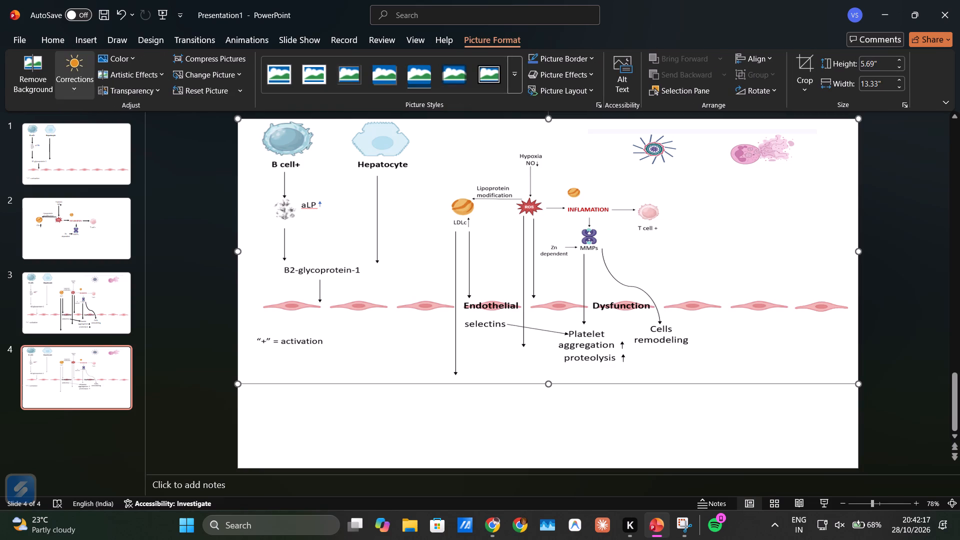
{"action": "left_click", "coordinate": [79, 64]}
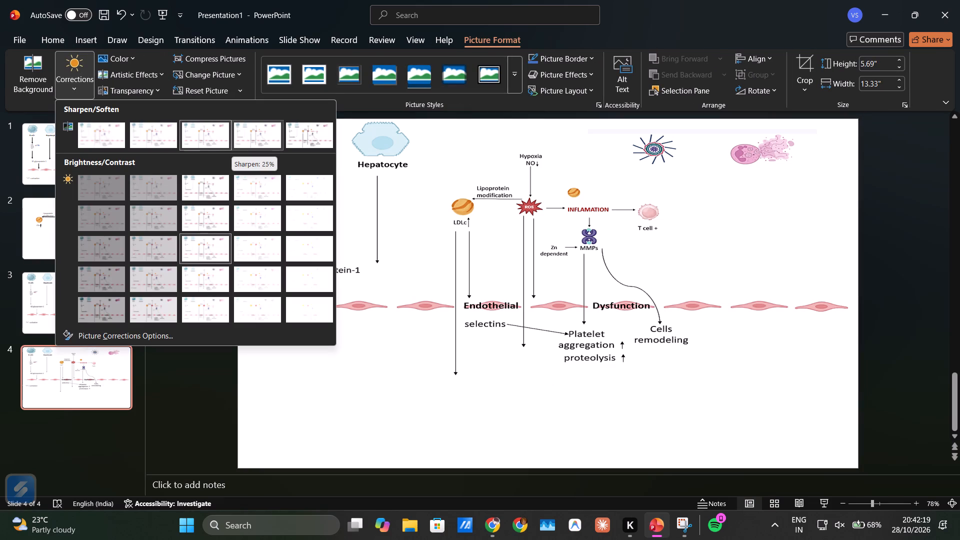
{"action": "left_click", "coordinate": [271, 128]}
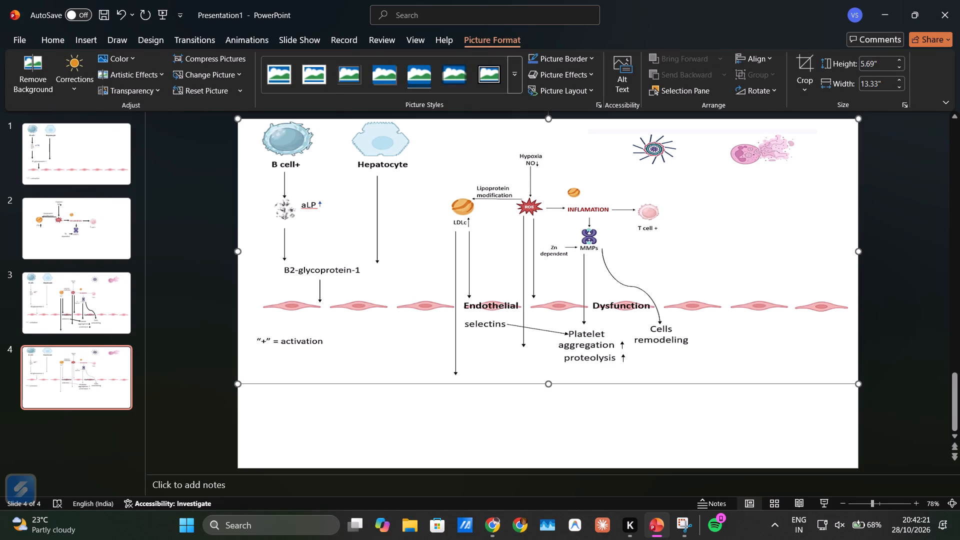
{"action": "left_click", "coordinate": [549, 396]}
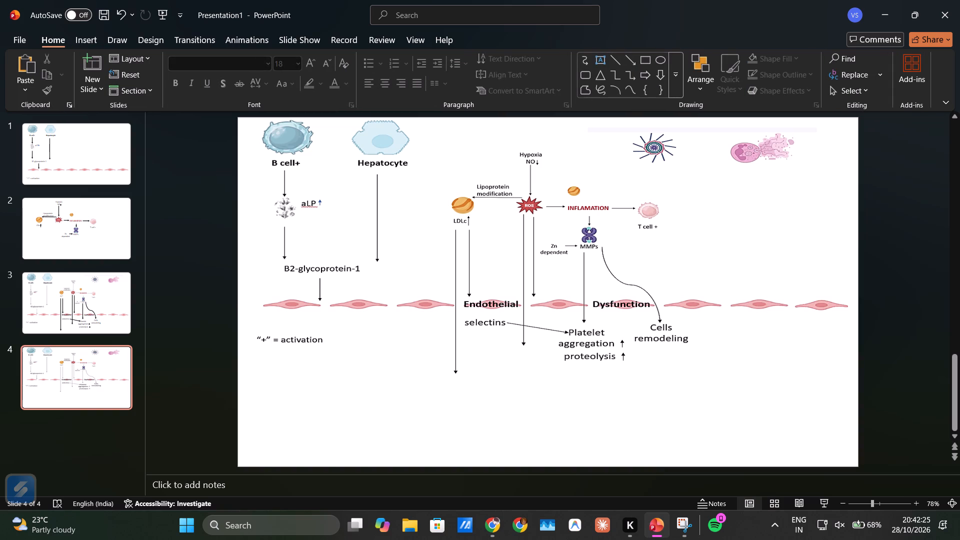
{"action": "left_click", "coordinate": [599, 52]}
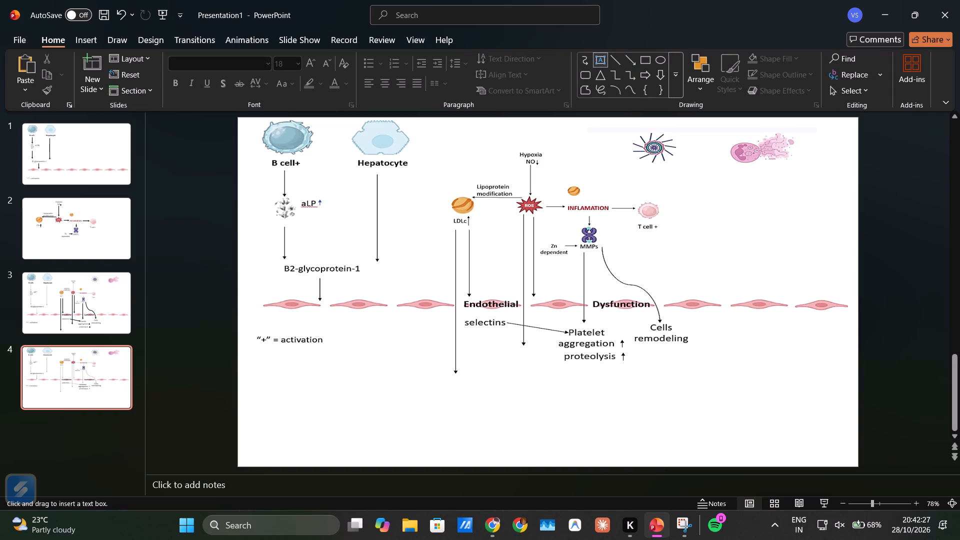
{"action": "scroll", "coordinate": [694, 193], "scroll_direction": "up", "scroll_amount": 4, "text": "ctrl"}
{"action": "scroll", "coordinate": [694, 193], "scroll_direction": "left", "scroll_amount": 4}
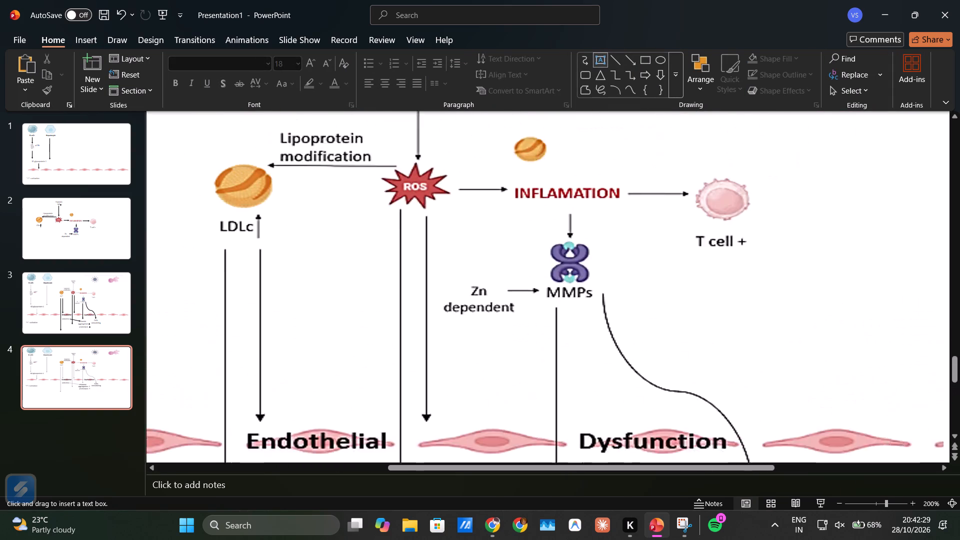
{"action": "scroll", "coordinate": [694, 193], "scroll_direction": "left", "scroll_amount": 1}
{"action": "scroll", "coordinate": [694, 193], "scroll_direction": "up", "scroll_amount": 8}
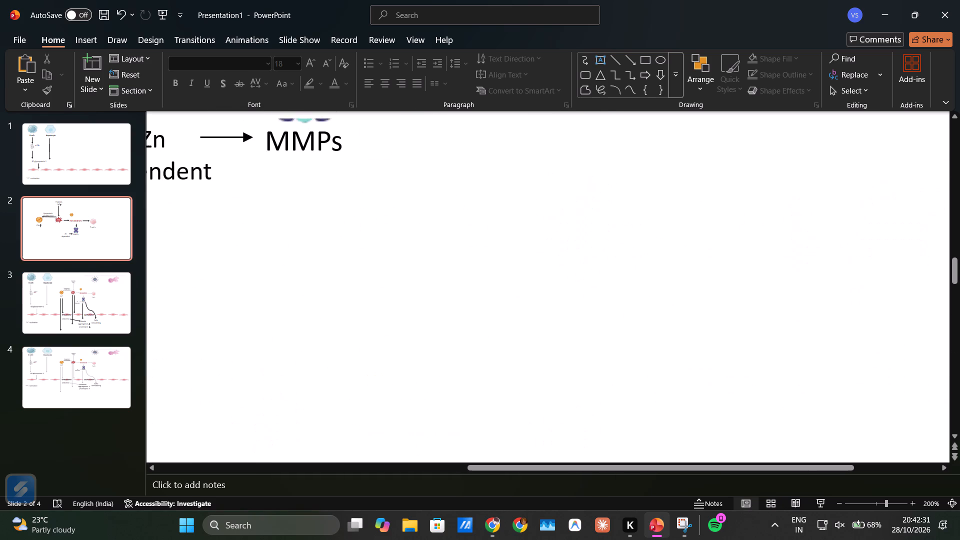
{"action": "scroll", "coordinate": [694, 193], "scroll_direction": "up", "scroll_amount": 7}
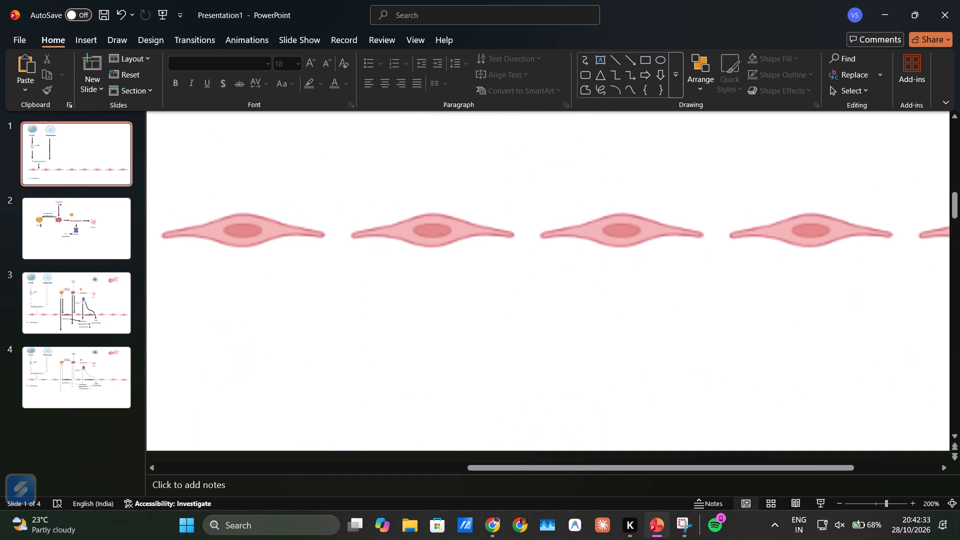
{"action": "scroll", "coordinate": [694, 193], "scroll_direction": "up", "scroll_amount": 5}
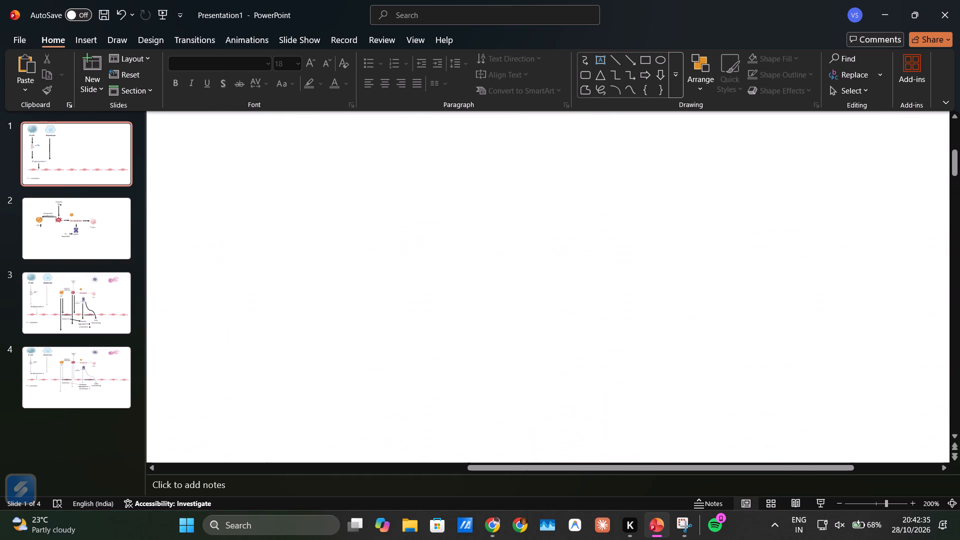
Look over slide 1 and examine the pathway details in the diagram picture on slide 4.
{"action": "scroll", "coordinate": [694, 193], "scroll_direction": "up", "scroll_amount": 3}
{"action": "scroll", "coordinate": [694, 193], "scroll_direction": "left", "scroll_amount": 3}
{"action": "scroll", "coordinate": [694, 193], "scroll_direction": "right", "scroll_amount": 1}
{"action": "scroll", "coordinate": [694, 193], "scroll_direction": "down", "scroll_amount": 7, "text": "ctrl"}
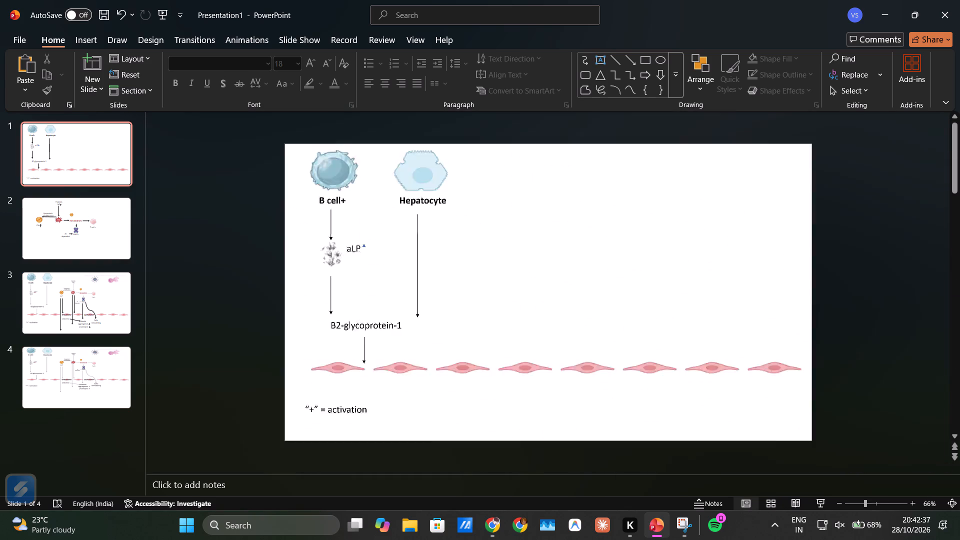
{"action": "scroll", "coordinate": [585, 245], "scroll_direction": "up", "scroll_amount": 2, "text": "ctrl"}
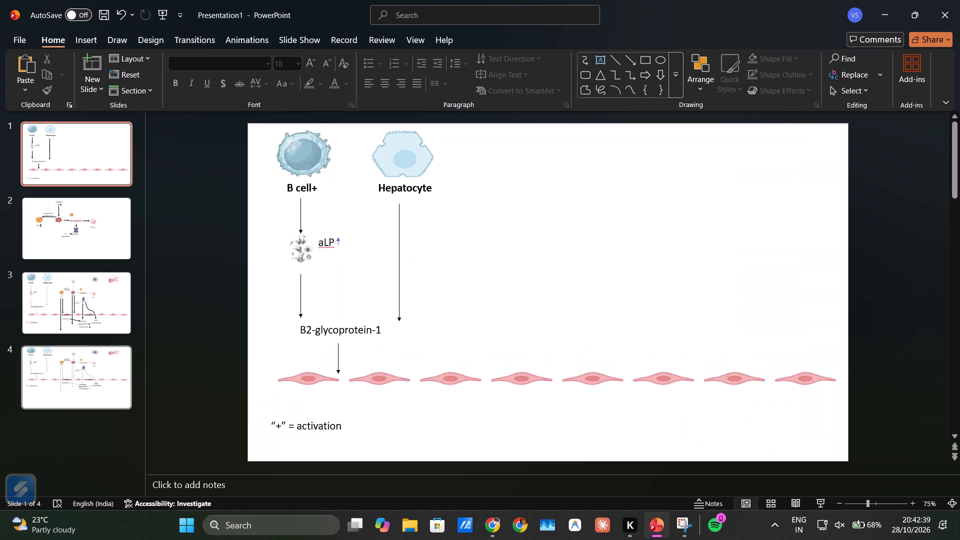
{"action": "left_click", "coordinate": [50, 355]}
{"action": "scroll", "coordinate": [592, 336], "scroll_direction": "up", "scroll_amount": 2, "text": "ctrl"}
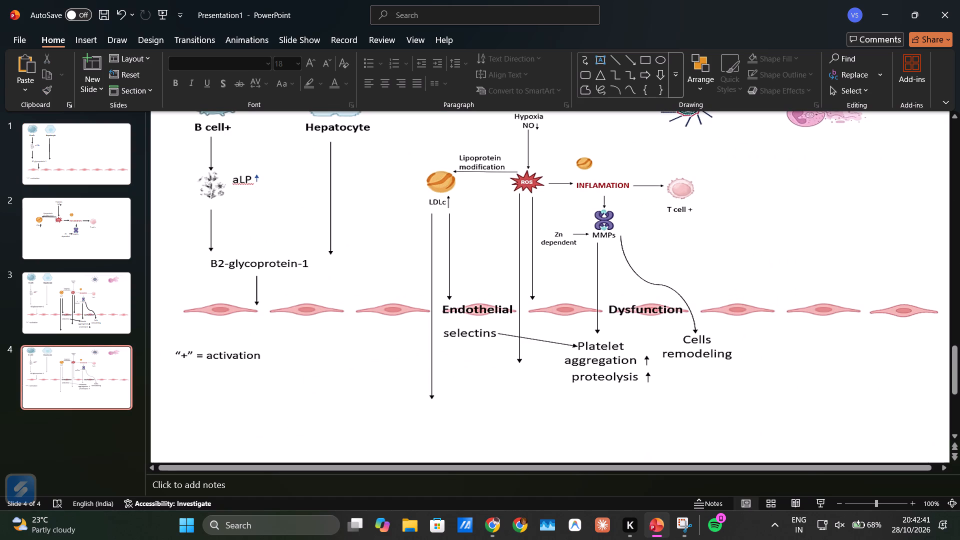
{"action": "left_click_drag", "start_coordinate": [954, 376], "coordinate": [950, 336]}
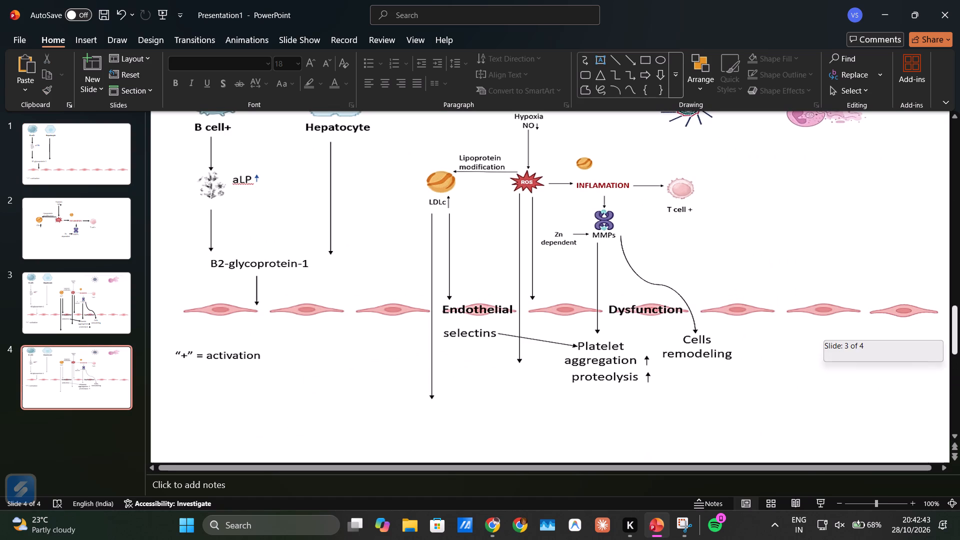
{"action": "left_click_drag", "start_coordinate": [950, 336], "coordinate": [948, 268]}
{"action": "left_click_drag", "start_coordinate": [948, 268], "coordinate": [957, 312]}
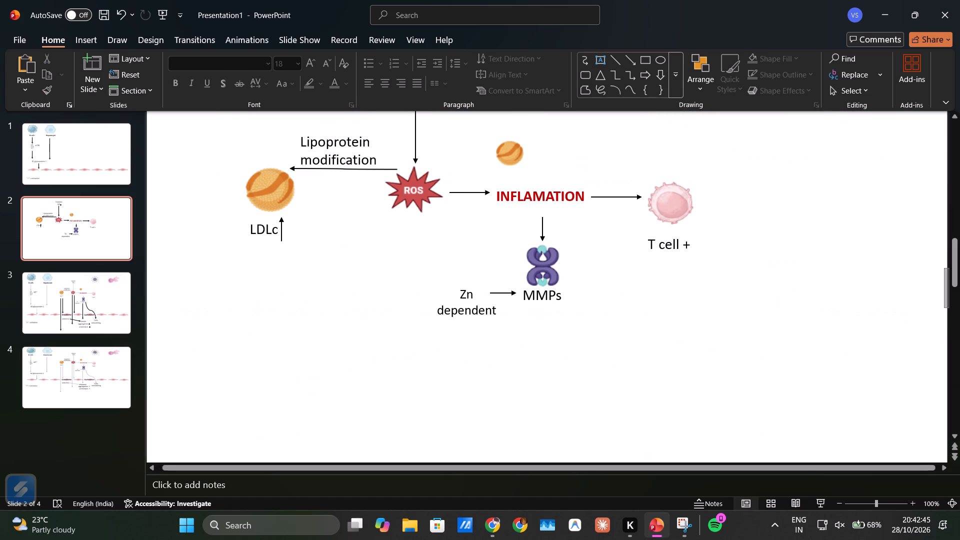
{"action": "left_click_drag", "start_coordinate": [957, 312], "coordinate": [957, 331]}
{"action": "left_click", "coordinate": [104, 385]}
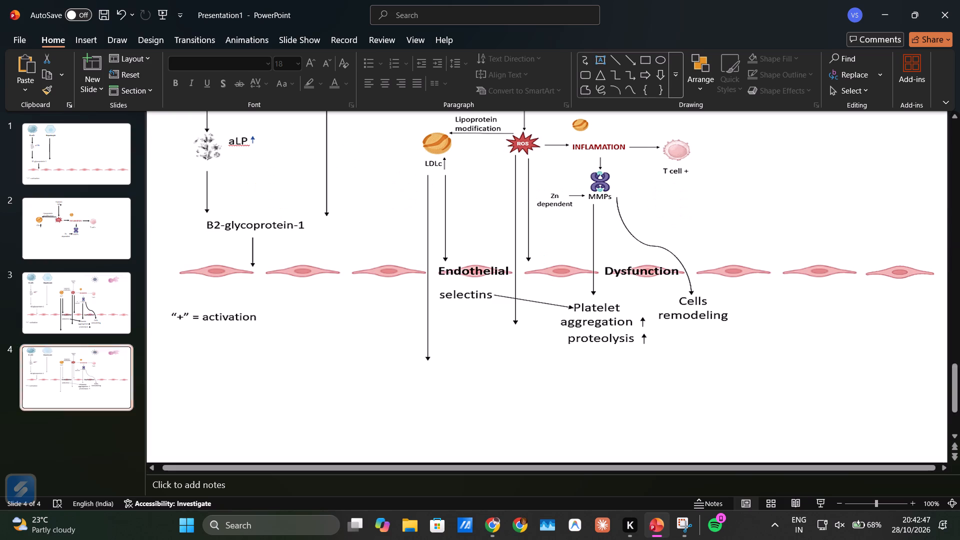
{"action": "scroll", "coordinate": [796, 227], "scroll_direction": "up", "scroll_amount": 2}
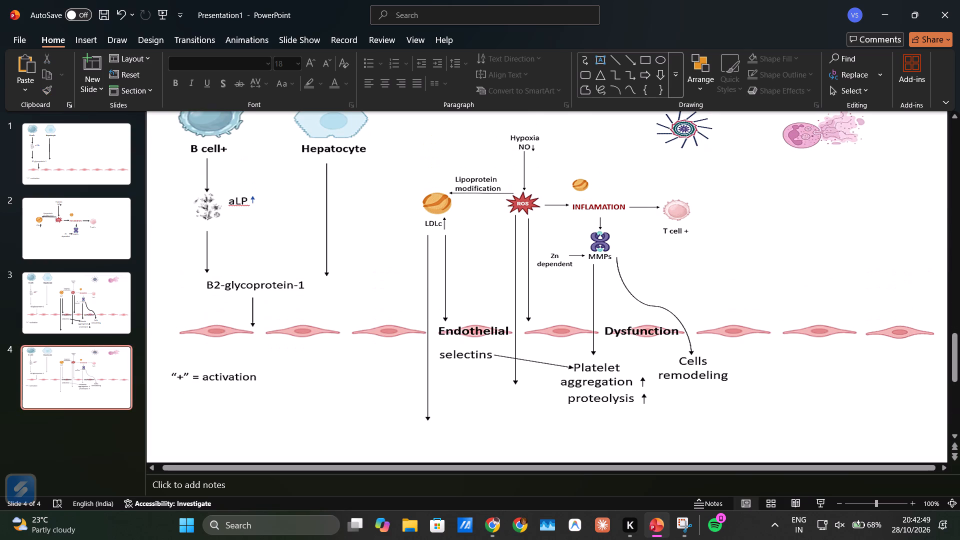
{"action": "scroll", "coordinate": [677, 169], "scroll_direction": "up", "scroll_amount": 2, "text": "ctrl"}
{"action": "scroll", "coordinate": [777, 179], "scroll_direction": "up", "scroll_amount": 1}
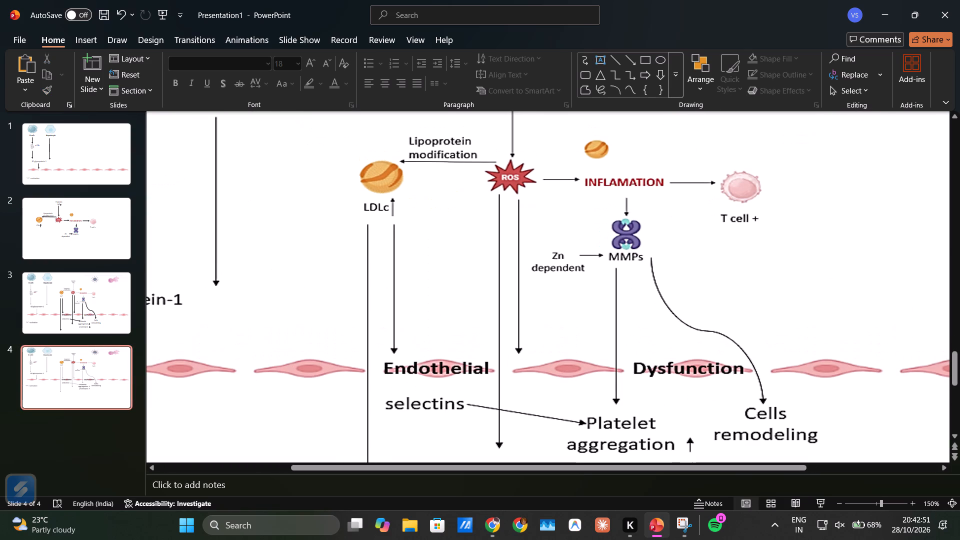
{"action": "scroll", "coordinate": [777, 179], "scroll_direction": "up", "scroll_amount": 1}
{"action": "scroll", "coordinate": [787, 242], "scroll_direction": "up", "scroll_amount": 1}
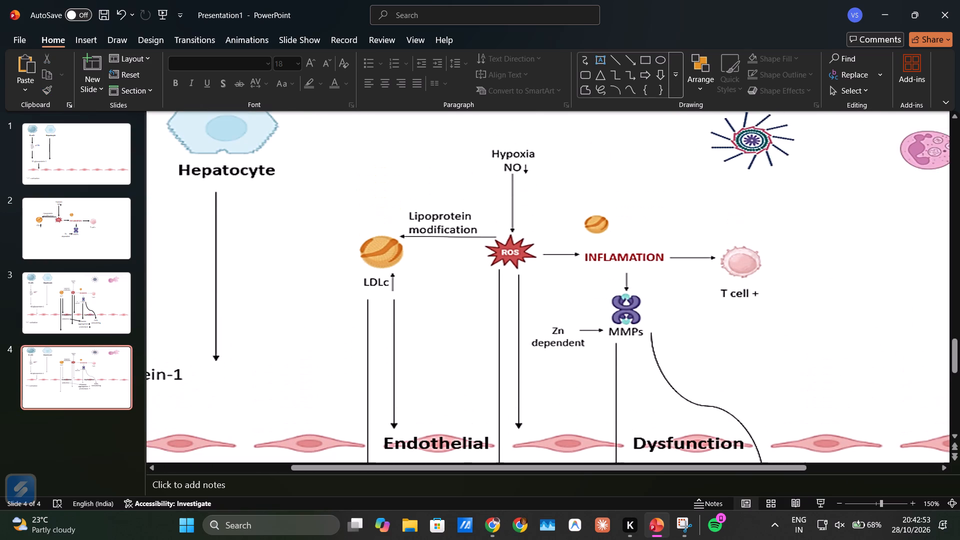
{"action": "scroll", "coordinate": [787, 242], "scroll_direction": "up", "scroll_amount": 1}
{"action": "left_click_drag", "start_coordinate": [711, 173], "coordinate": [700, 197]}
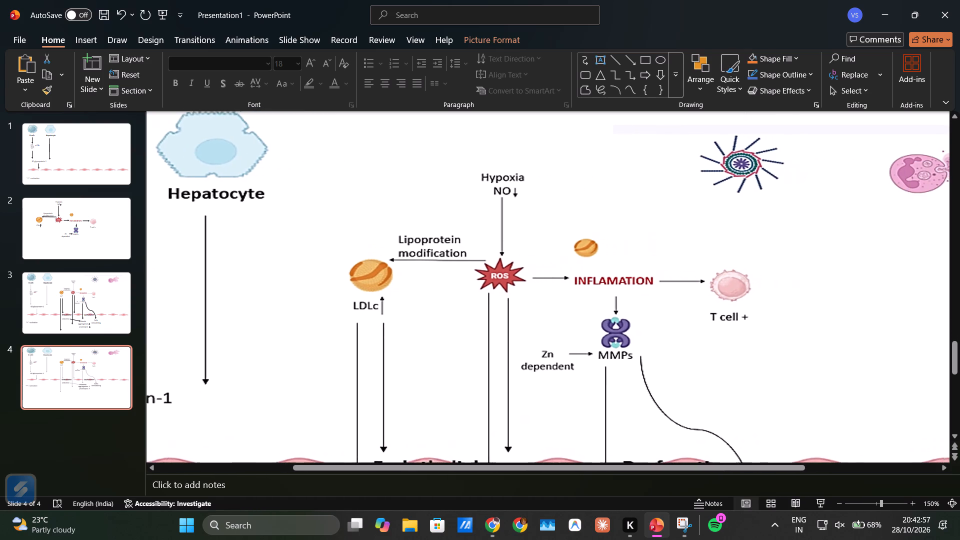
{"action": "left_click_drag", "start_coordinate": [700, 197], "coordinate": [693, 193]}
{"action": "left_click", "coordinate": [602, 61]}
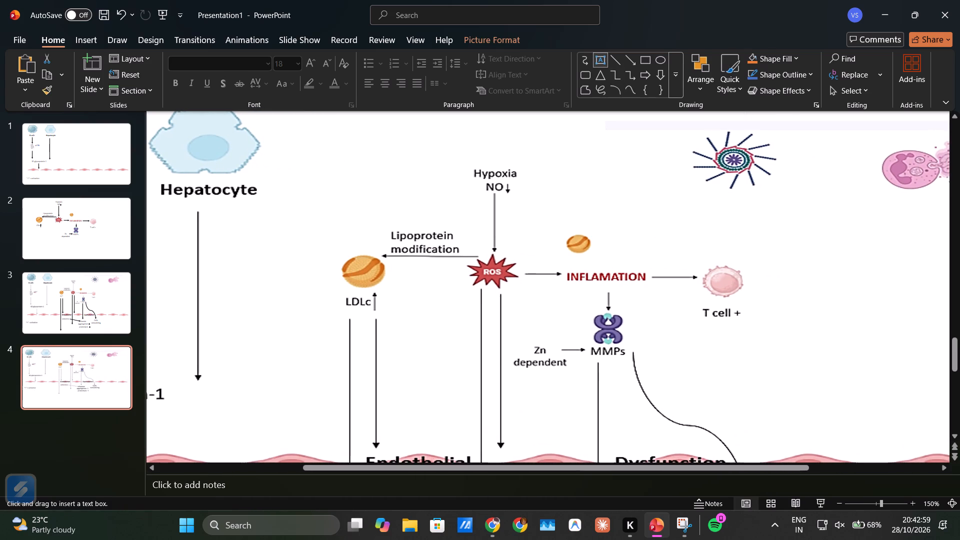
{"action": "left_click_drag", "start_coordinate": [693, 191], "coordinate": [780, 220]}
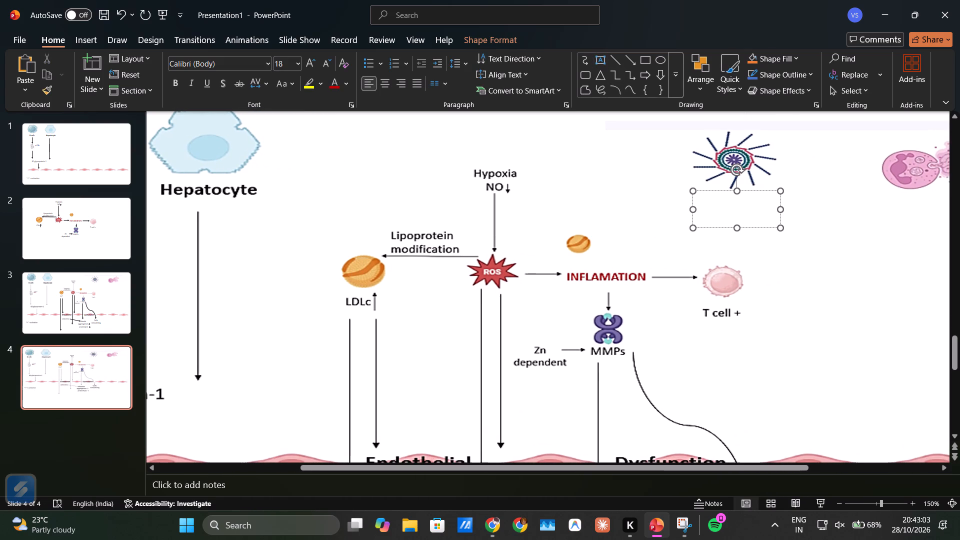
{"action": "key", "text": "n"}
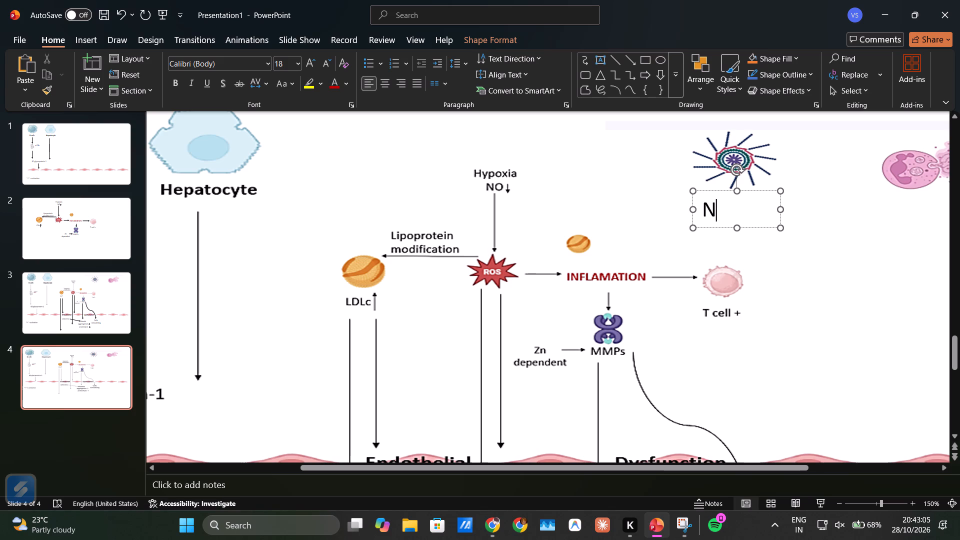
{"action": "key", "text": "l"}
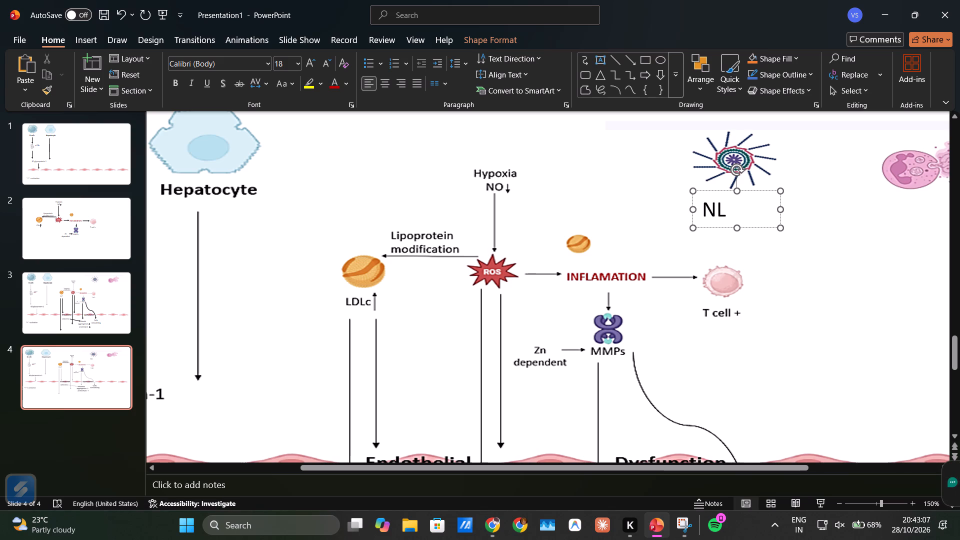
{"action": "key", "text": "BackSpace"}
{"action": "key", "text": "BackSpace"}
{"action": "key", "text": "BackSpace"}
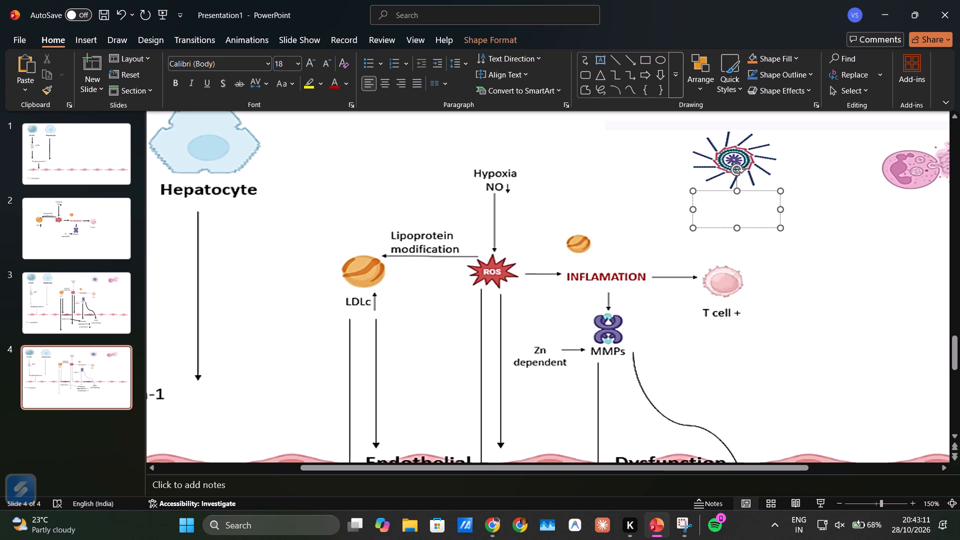
Resize the diagram picture on slide 4 by its sides so it meets the slide's left, top and right edges.
{"action": "scroll", "coordinate": [748, 212], "scroll_direction": "down", "scroll_amount": 9, "text": "ctrl"}
{"action": "scroll", "coordinate": [748, 212], "scroll_direction": "up", "scroll_amount": 3, "text": "ctrl"}
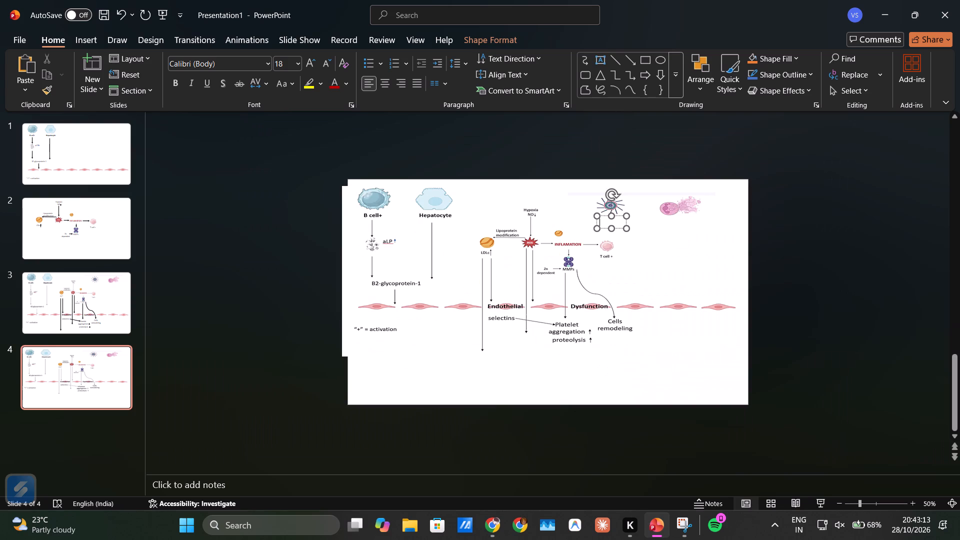
{"action": "scroll", "coordinate": [748, 212], "scroll_direction": "up", "scroll_amount": 1, "text": "ctrl"}
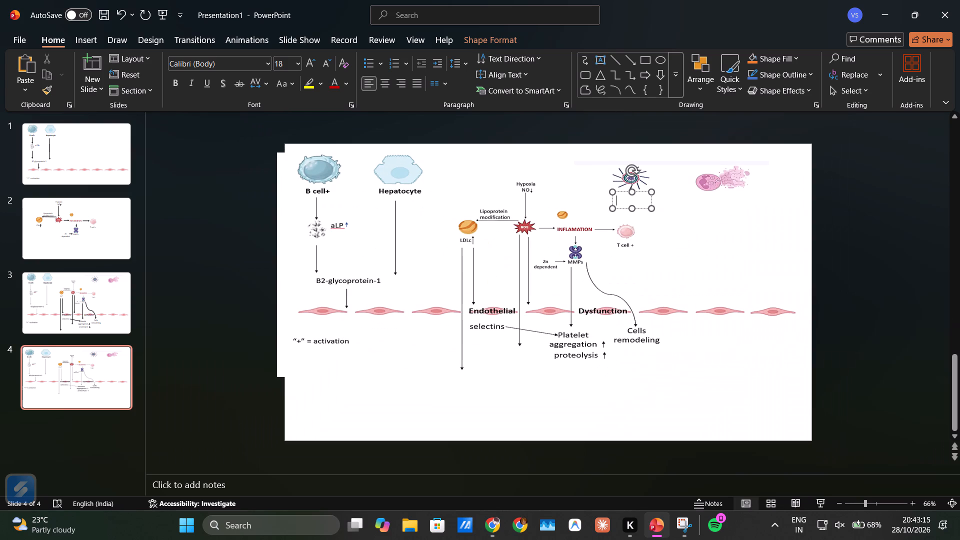
{"action": "left_click", "coordinate": [57, 404]}
{"action": "left_click", "coordinate": [97, 308]}
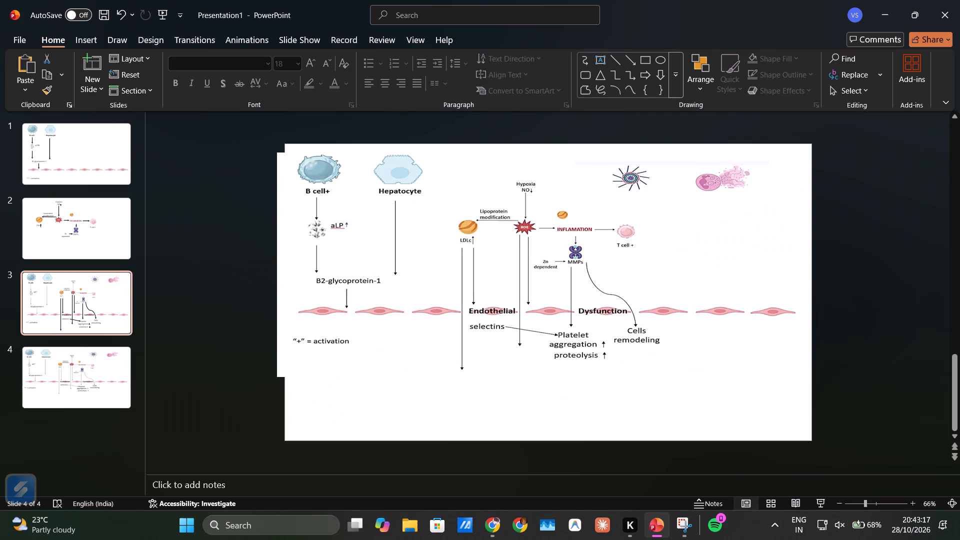
{"action": "left_click", "coordinate": [84, 385]}
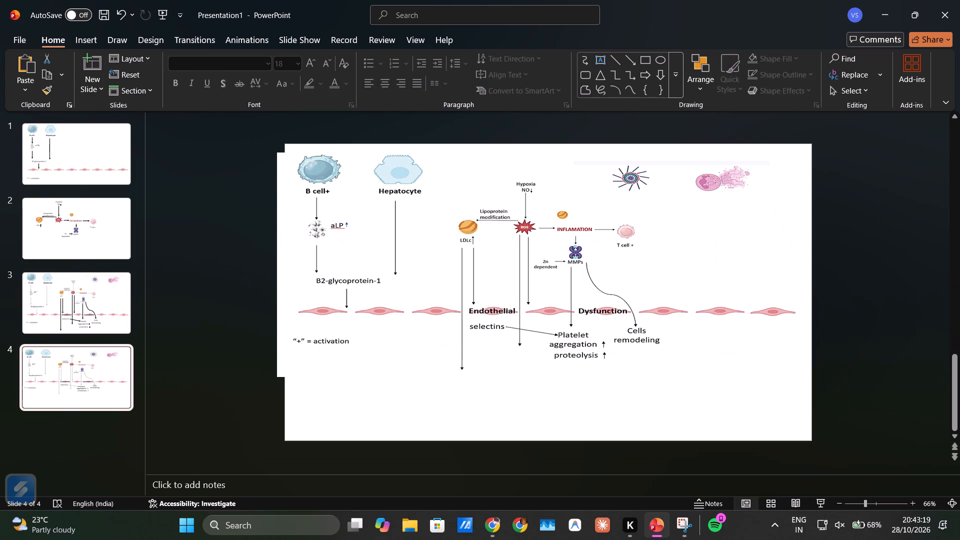
{"action": "left_click", "coordinate": [279, 237]}
{"action": "left_click_drag", "start_coordinate": [275, 265], "coordinate": [285, 263]}
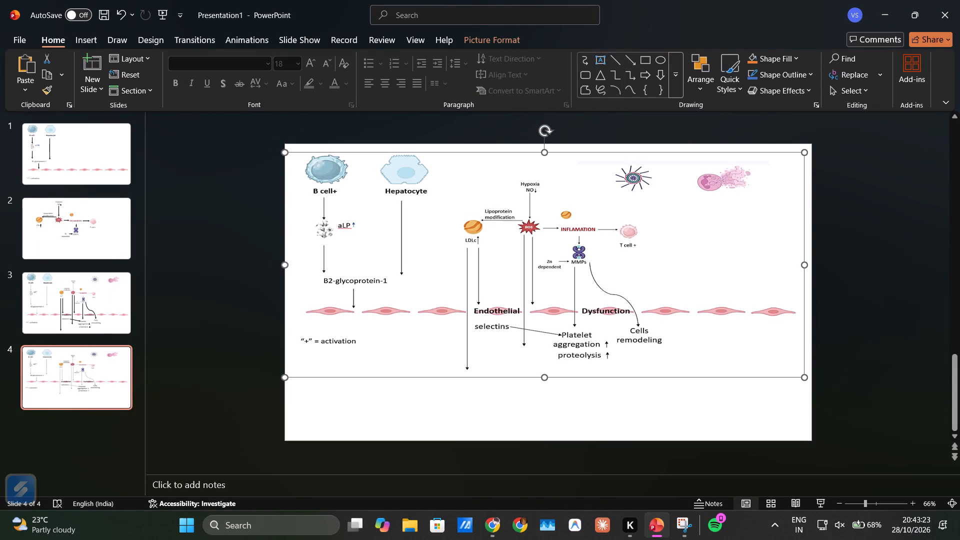
{"action": "left_click_drag", "start_coordinate": [543, 150], "coordinate": [544, 145]}
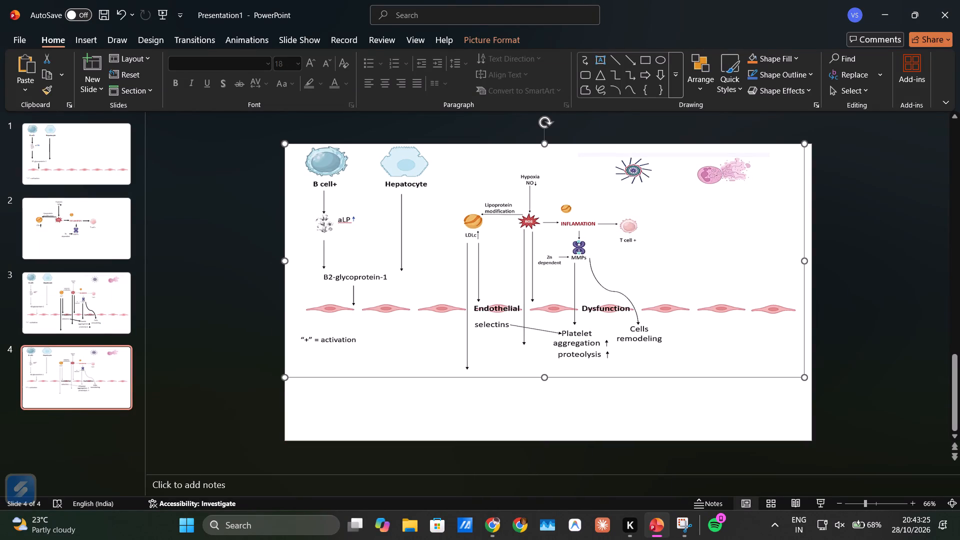
{"action": "left_click", "coordinate": [800, 257]}
{"action": "left_click_drag", "start_coordinate": [804, 263], "coordinate": [811, 263]}
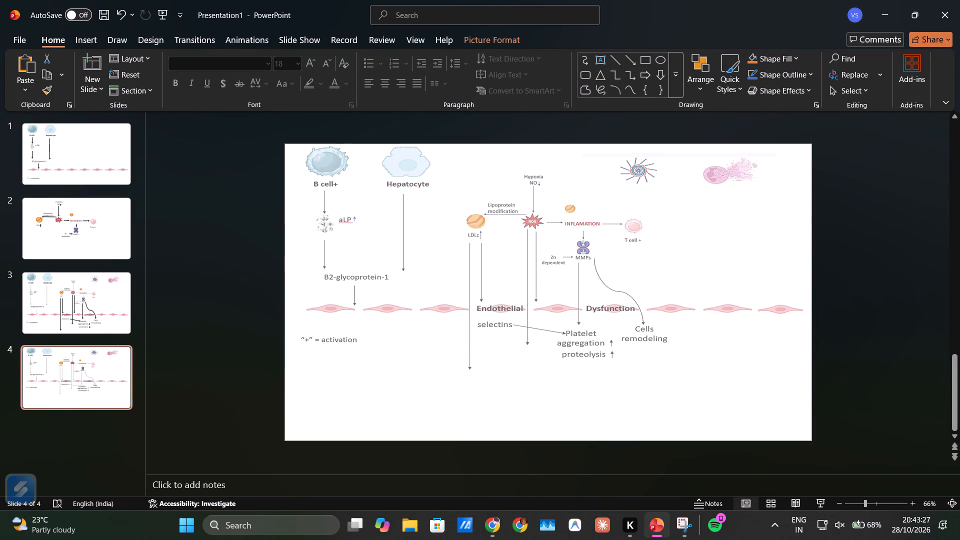
{"action": "left_click_drag", "start_coordinate": [811, 263], "coordinate": [813, 264]}
On slide 3, add a text box reading "NLRP-3" directly below the spiked round icon.
{"action": "left_click", "coordinate": [96, 304]}
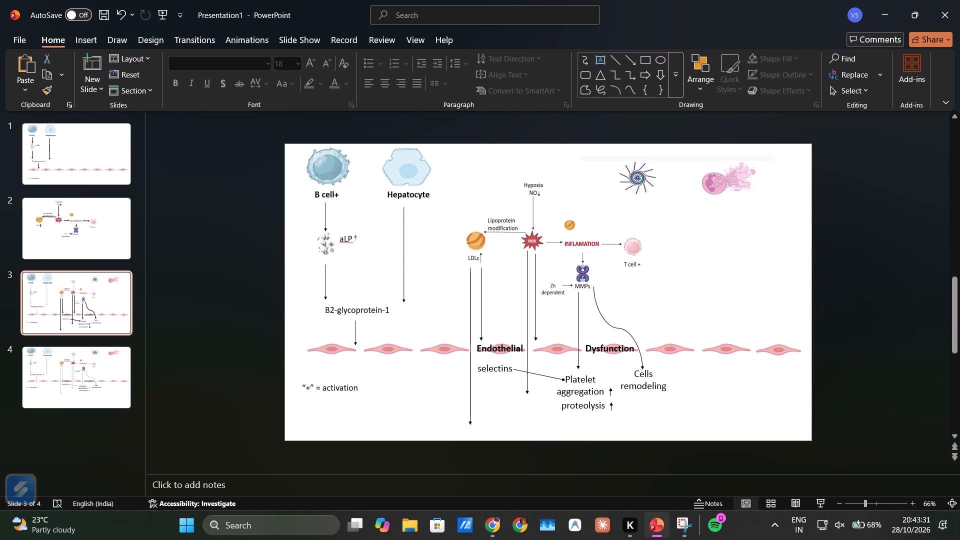
{"action": "left_click", "coordinate": [597, 55]}
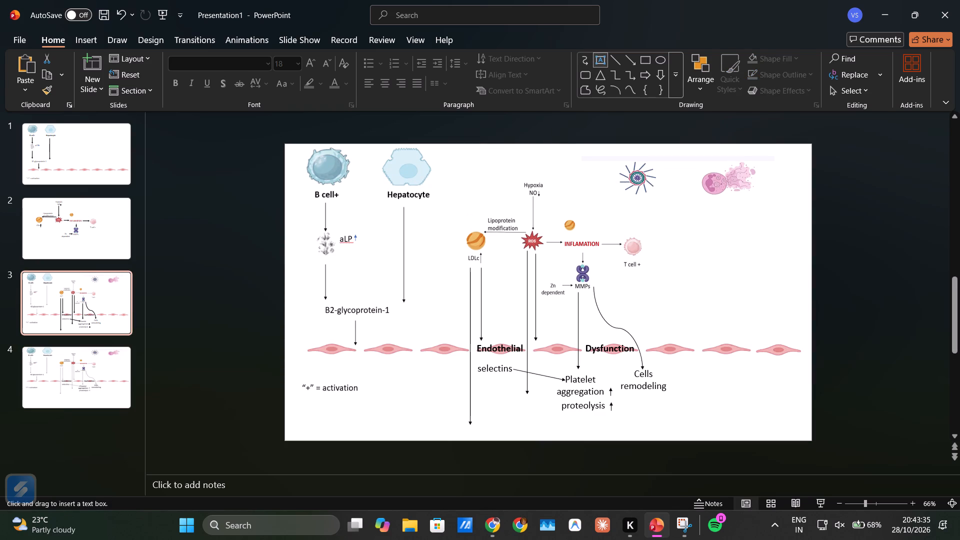
{"action": "left_click_drag", "start_coordinate": [617, 199], "coordinate": [669, 221]}
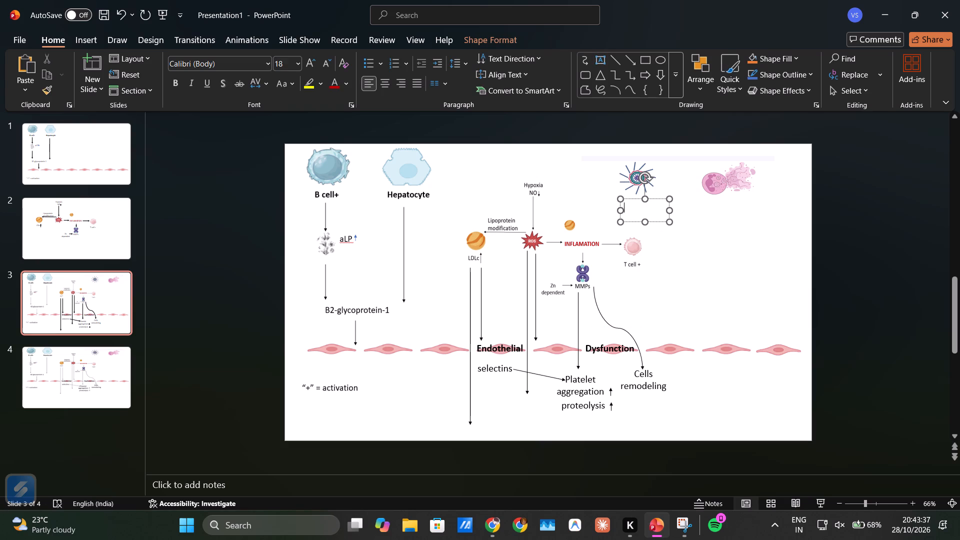
{"action": "key", "text": "n"}
{"action": "key", "text": "l"}
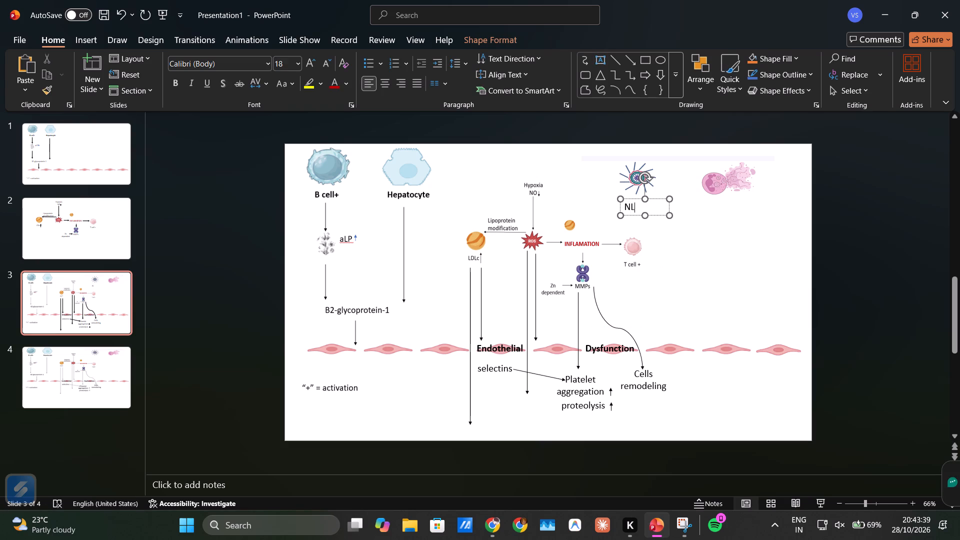
{"action": "type", "text": "RP"}
{"action": "key", "text": "minus"}
{"action": "key", "text": "3"}
Add a centred second line reading "Inflammasome" to the NLRP-3 label on slide 3.
{"action": "key", "text": "Return"}
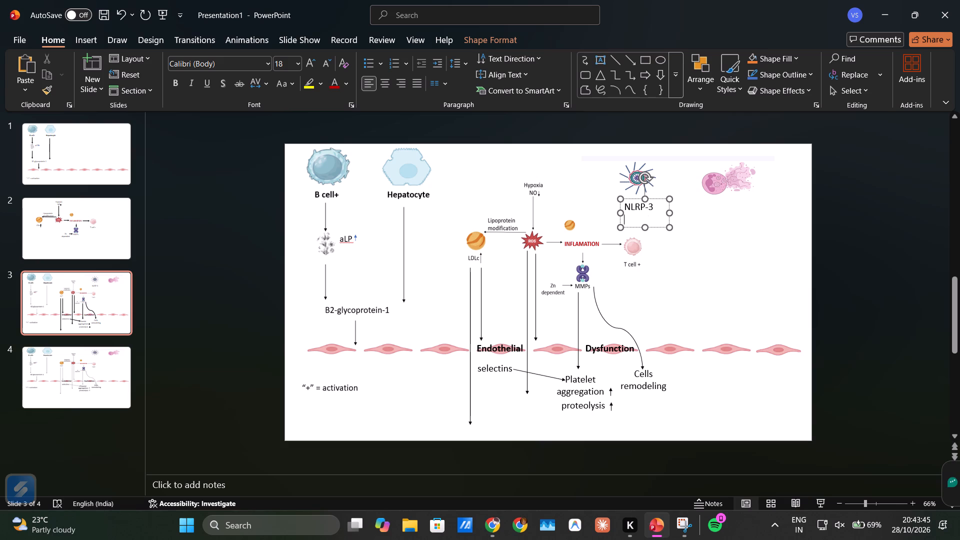
{"action": "left_click", "coordinate": [386, 78]}
{"action": "key", "text": "i"}
{"action": "type", "text": "nfla"}
{"action": "type", "text": "mm"}
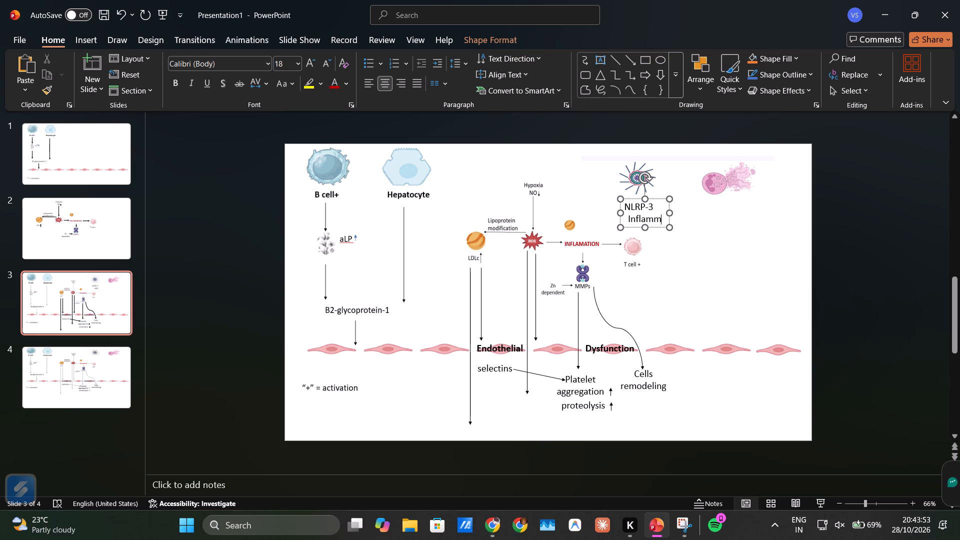
{"action": "type", "text": "as"}
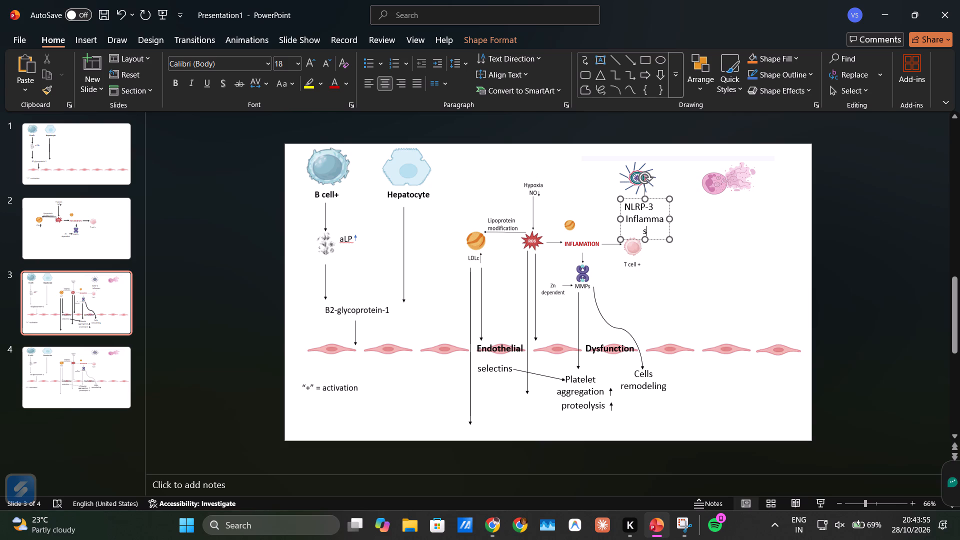
{"action": "type", "text": "ome"}
Set the whole NLRP-3 Inflammasome label to font size 14.
{"action": "left_click", "coordinate": [623, 206]}
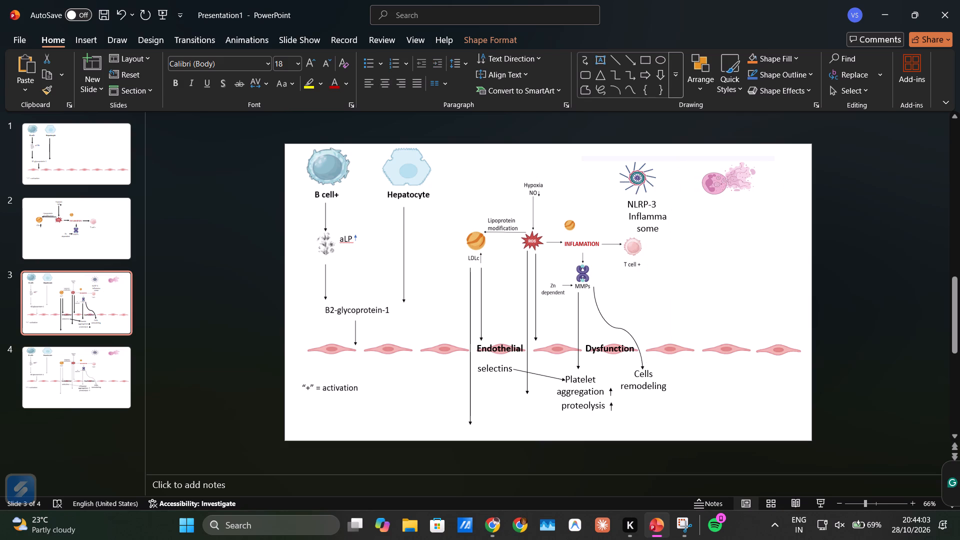
{"action": "left_click_drag", "start_coordinate": [627, 204], "coordinate": [658, 236]}
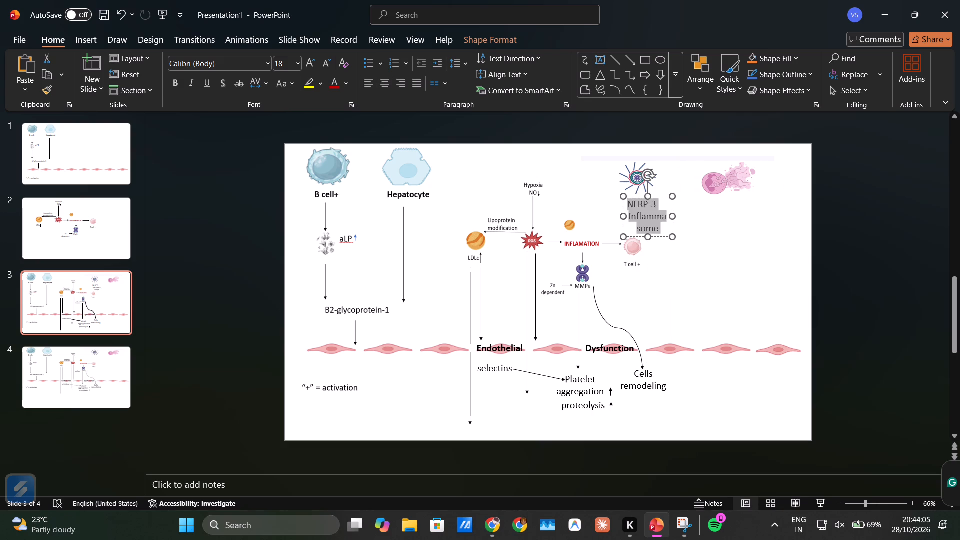
{"action": "left_click_drag", "start_coordinate": [658, 236], "coordinate": [658, 236]}
{"action": "left_click", "coordinate": [297, 66]}
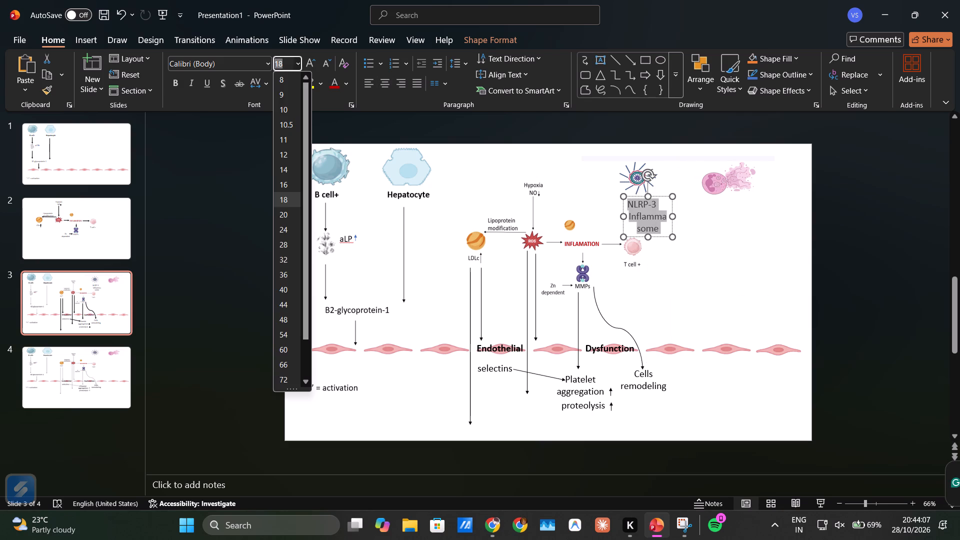
{"action": "left_click", "coordinate": [291, 168]}
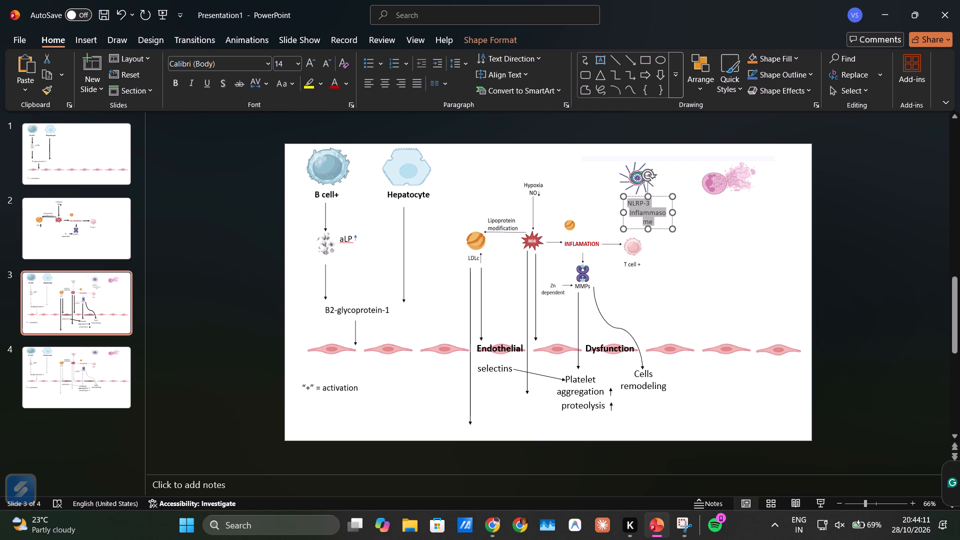
Centre the label's text and widen its text box on both sides so "Inflammasome" fits on one line.
{"action": "left_click_drag", "start_coordinate": [623, 211], "coordinate": [618, 210]}
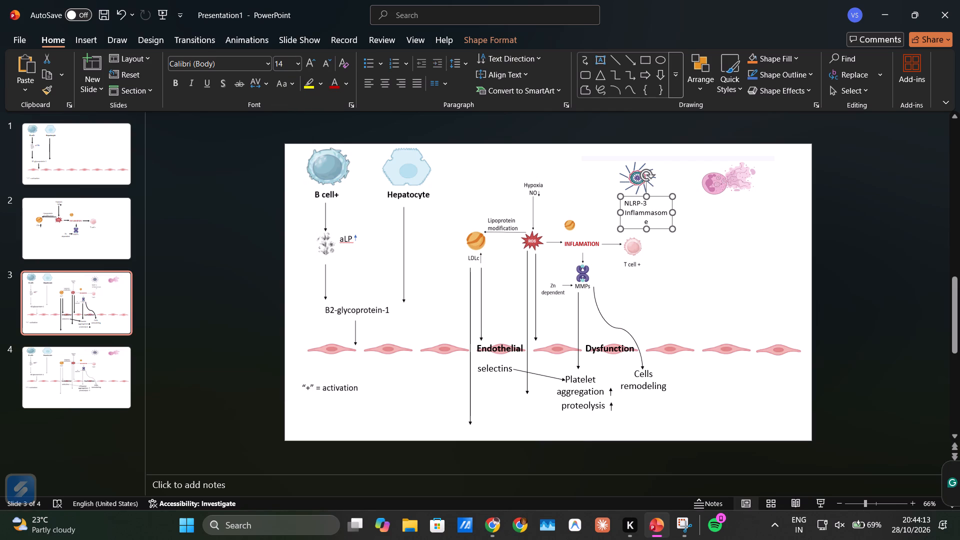
{"action": "left_click_drag", "start_coordinate": [625, 207], "coordinate": [642, 215]}
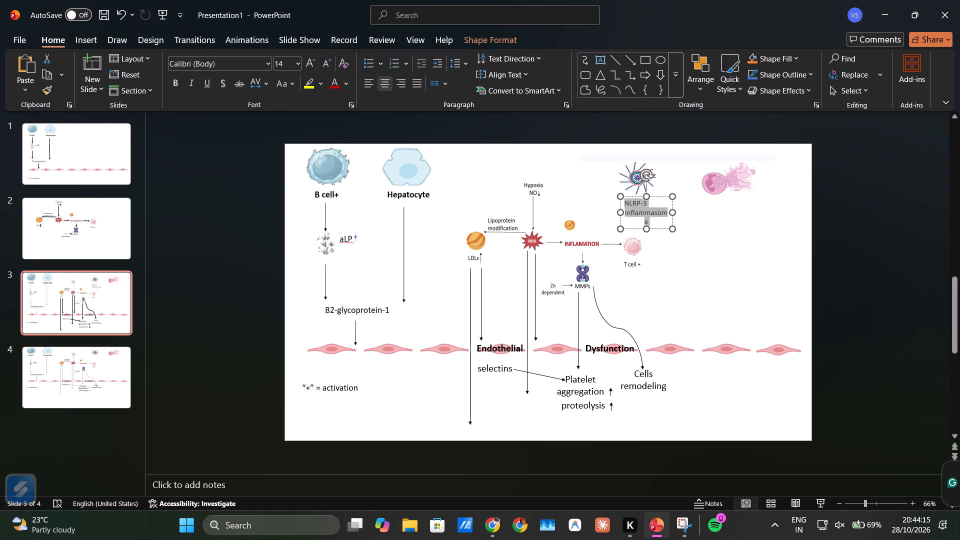
{"action": "left_click", "coordinate": [387, 84]}
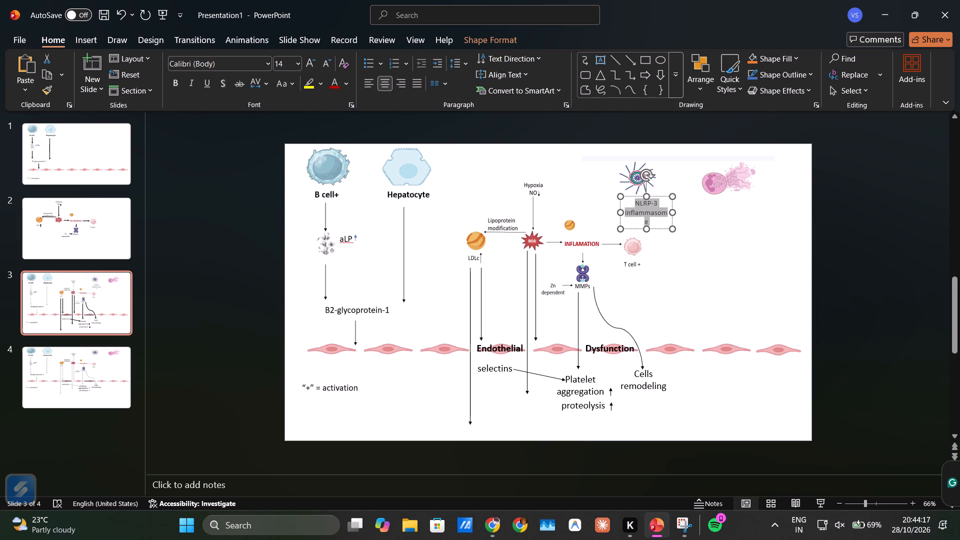
{"action": "left_click", "coordinate": [672, 215]}
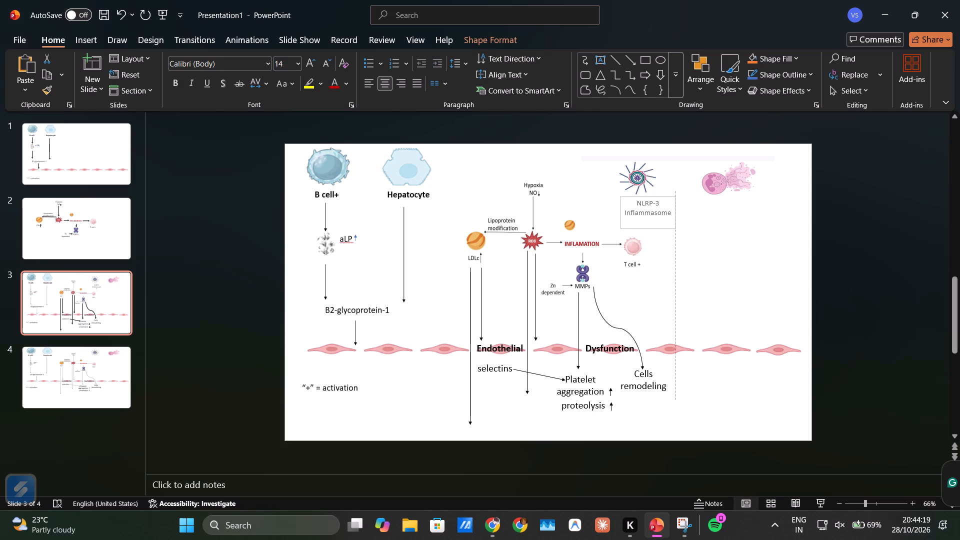
{"action": "left_click", "coordinate": [650, 208]}
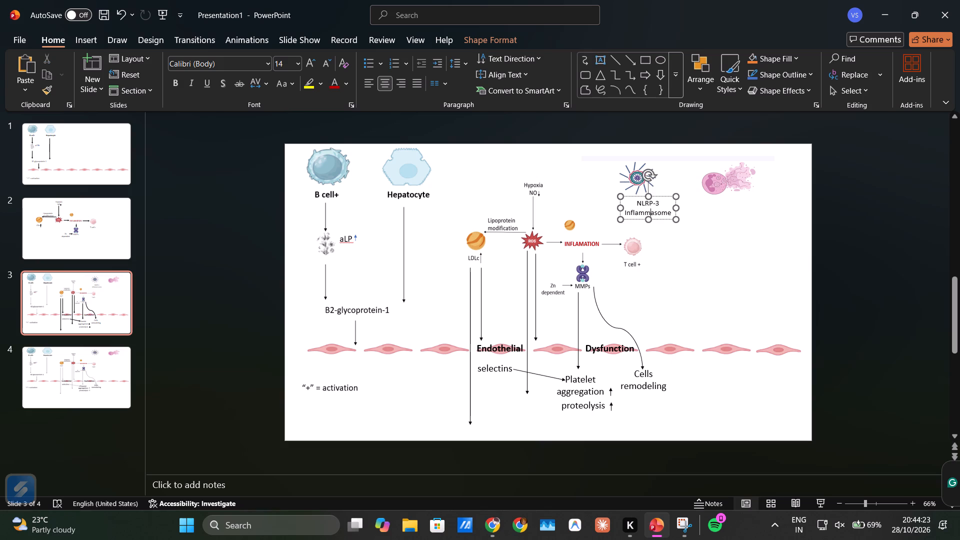
Move the NLRP-3 Inflammasome label up so it sits centred directly beneath the spiked round icon.
{"action": "left_click", "coordinate": [649, 192]}
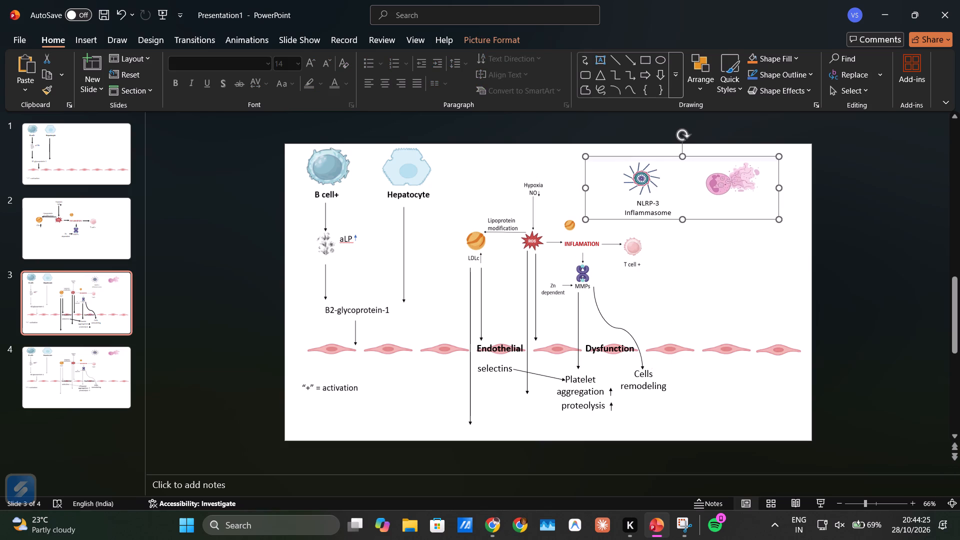
{"action": "left_click", "coordinate": [648, 203]}
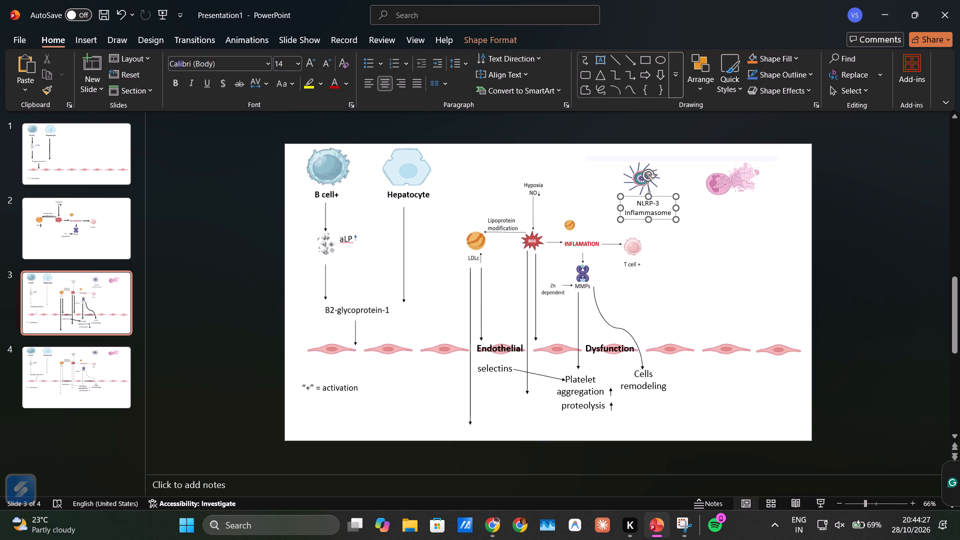
{"action": "left_click", "coordinate": [625, 201]}
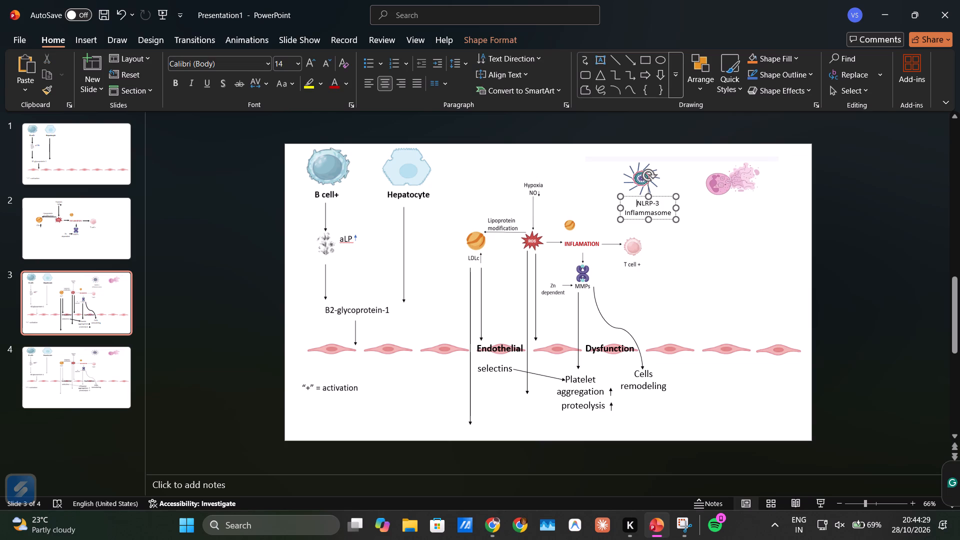
{"action": "left_click", "coordinate": [622, 201]}
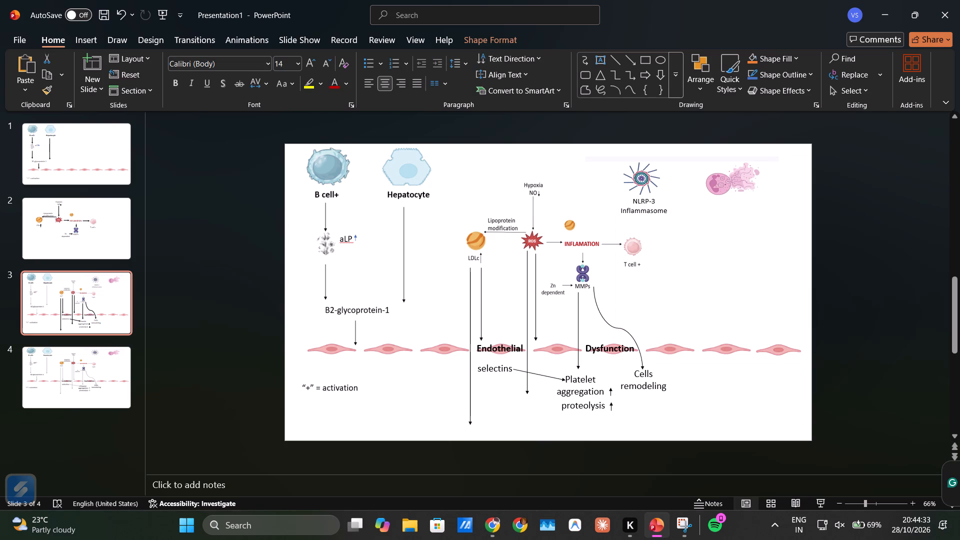
{"action": "left_click", "coordinate": [718, 203]}
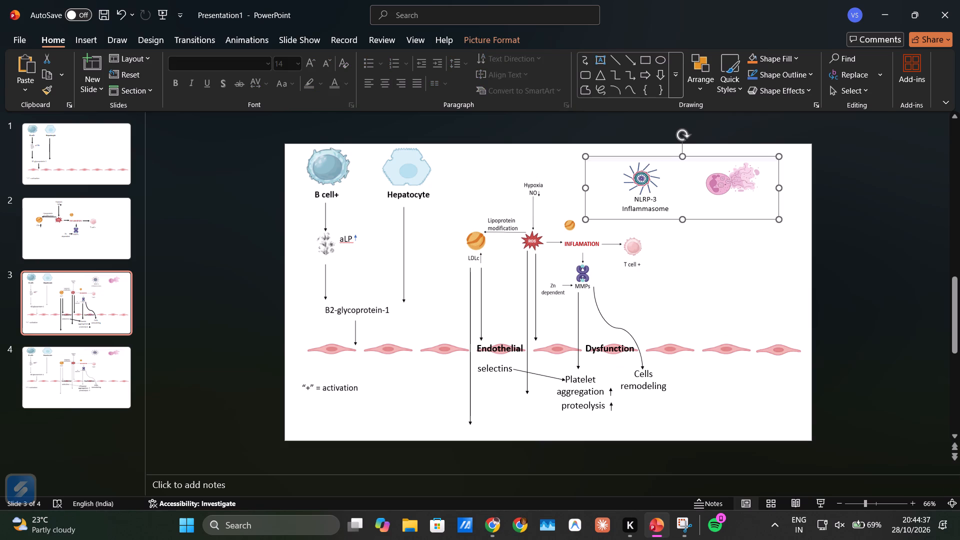
{"action": "left_click", "coordinate": [652, 205]}
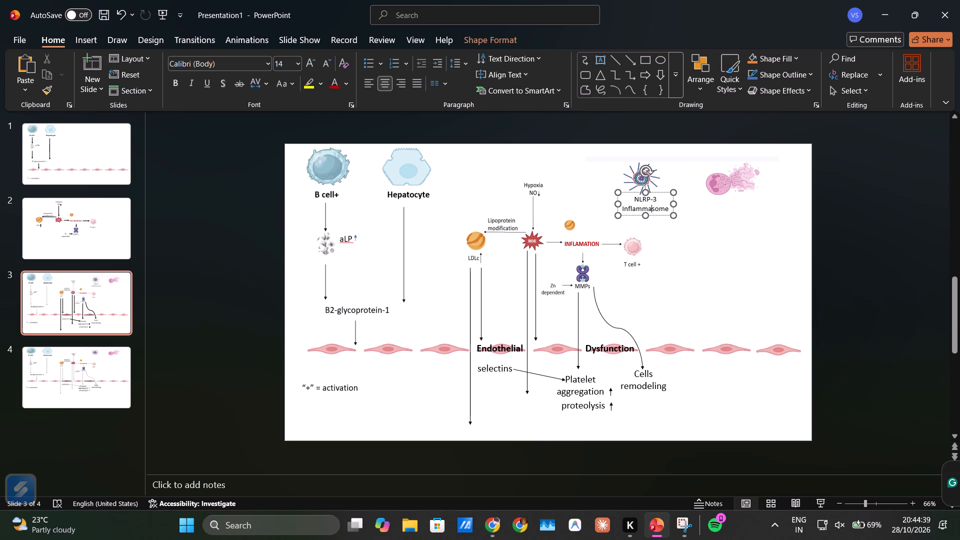
{"action": "left_click", "coordinate": [620, 195]}
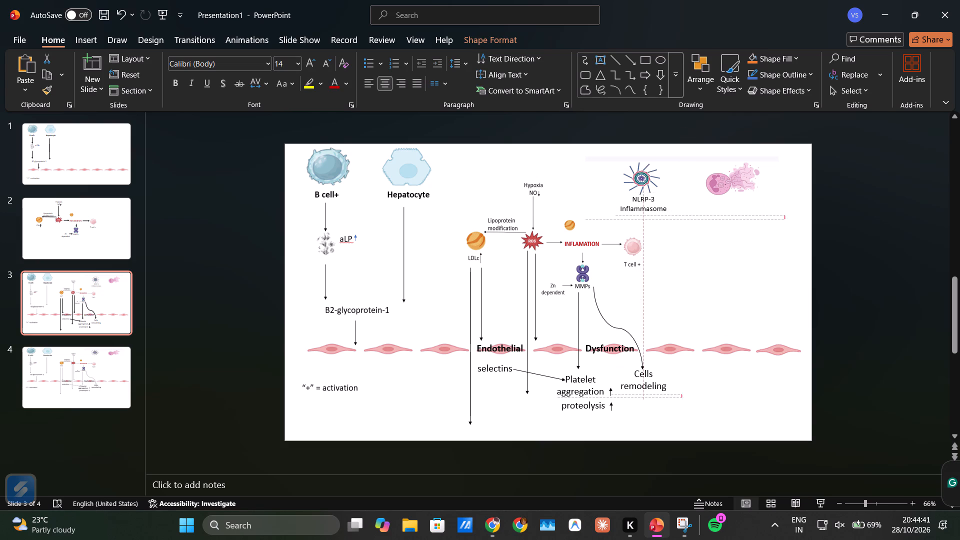
{"action": "left_click", "coordinate": [774, 295]}
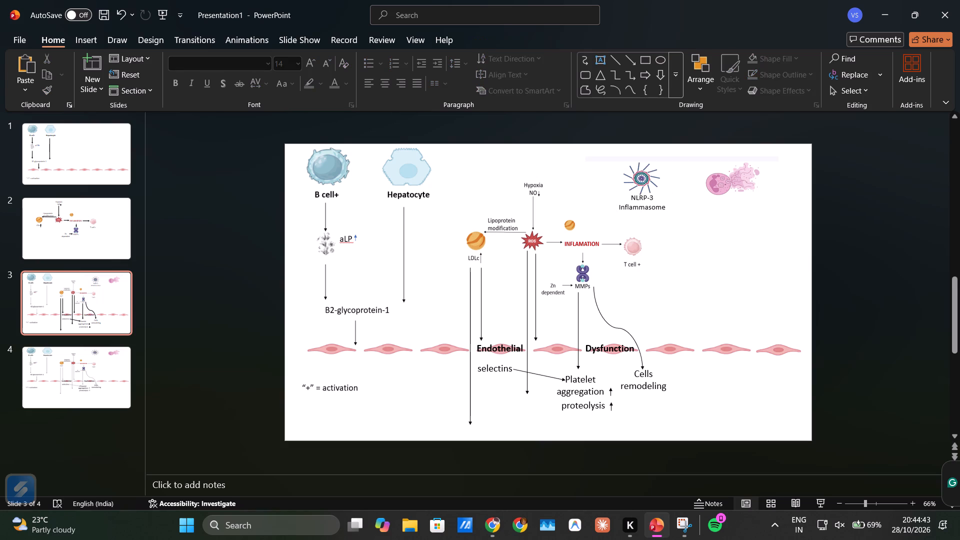
Draw a curved arrow connector about 1.2" high and 1.34" wide from INFLAMATION to the spiked icon, shifting its bend towards the orange sphere.
{"action": "left_click", "coordinate": [671, 85]}
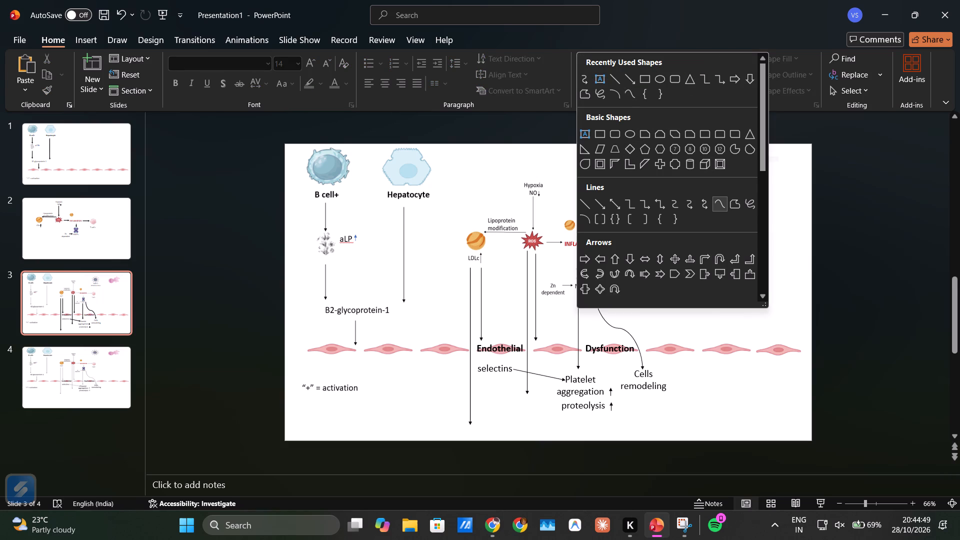
{"action": "left_click", "coordinate": [686, 202]}
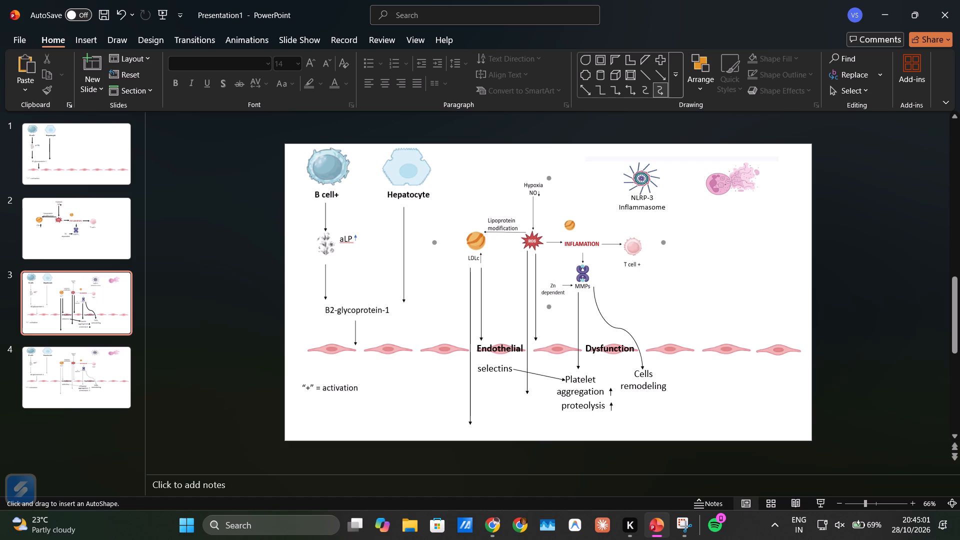
{"action": "left_click_drag", "start_coordinate": [571, 238], "coordinate": [608, 194]}
{"action": "left_click_drag", "start_coordinate": [608, 194], "coordinate": [624, 190]}
{"action": "left_click", "coordinate": [624, 190]}
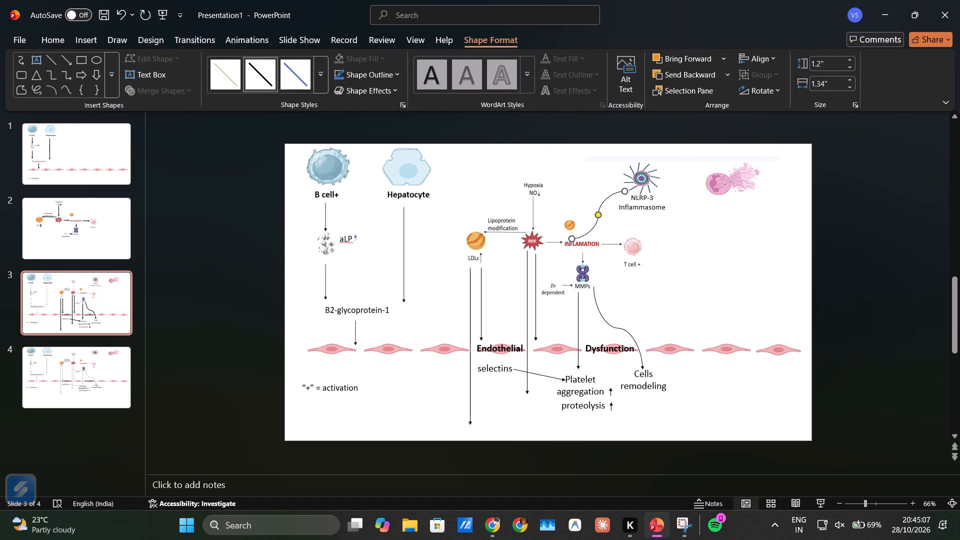
{"action": "left_click_drag", "start_coordinate": [599, 213], "coordinate": [573, 205]}
{"action": "left_click_drag", "start_coordinate": [573, 205], "coordinate": [581, 205]}
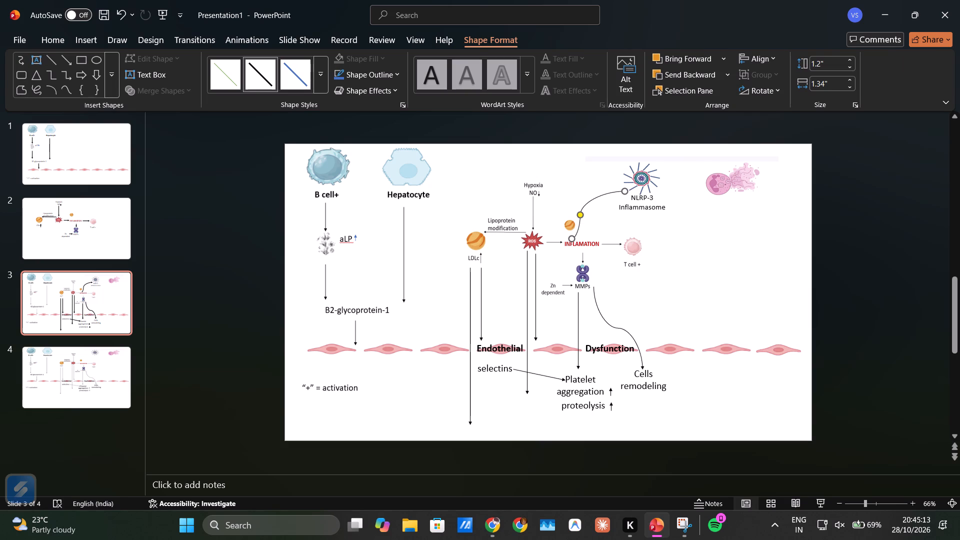
{"action": "left_click", "coordinate": [721, 242]}
{"action": "left_click", "coordinate": [786, 254]}
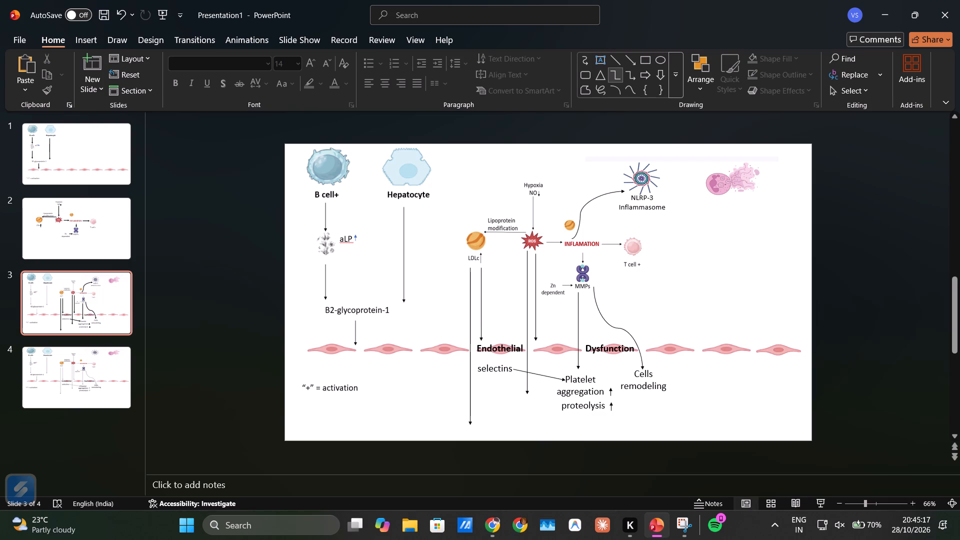
Draw a straight horizontal arrow from the spiked NLRP-3 icon to the pink bursting cell.
{"action": "left_click", "coordinate": [634, 57]}
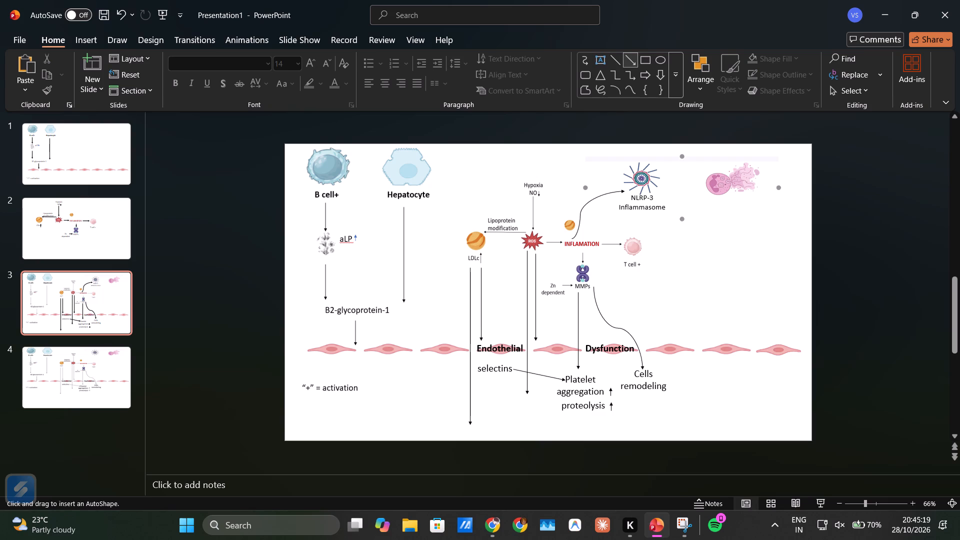
{"action": "left_click_drag", "start_coordinate": [662, 181], "coordinate": [705, 181]}
{"action": "left_click_drag", "start_coordinate": [705, 181], "coordinate": [704, 181]}
{"action": "left_click", "coordinate": [801, 211]}
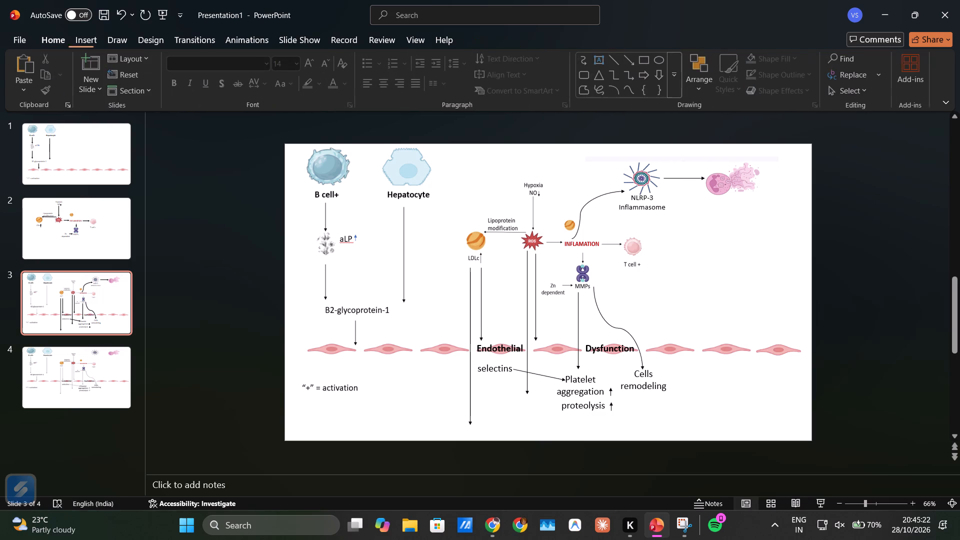
Add a centred text box below the pink bursting cell reading "NETs formation" on two lines.
{"action": "left_click", "coordinate": [601, 54]}
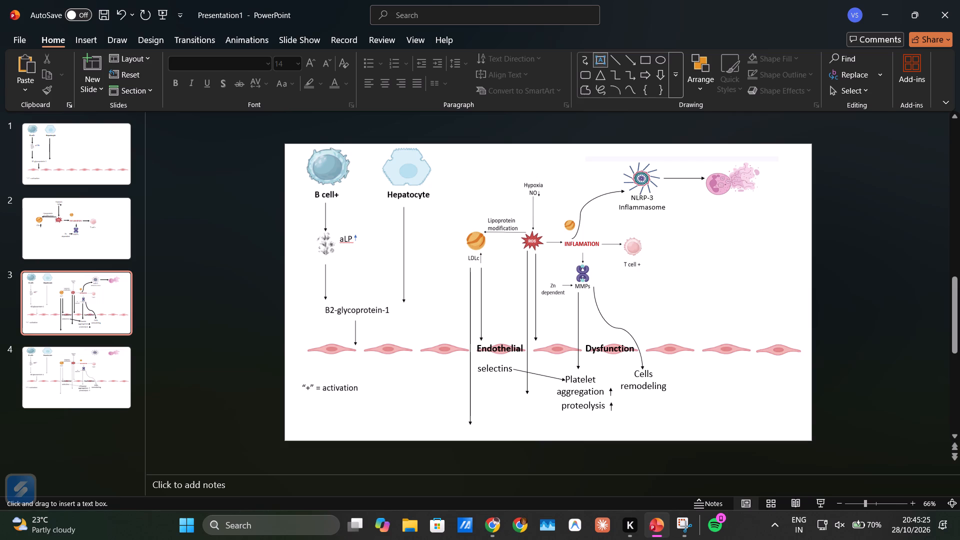
{"action": "left_click_drag", "start_coordinate": [710, 199], "coordinate": [751, 214]}
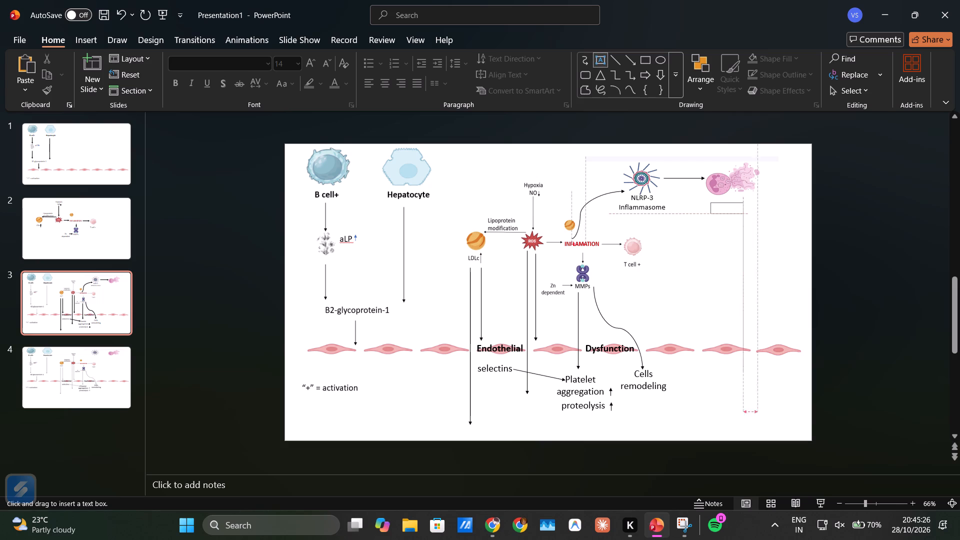
{"action": "left_click_drag", "start_coordinate": [751, 214], "coordinate": [751, 215]}
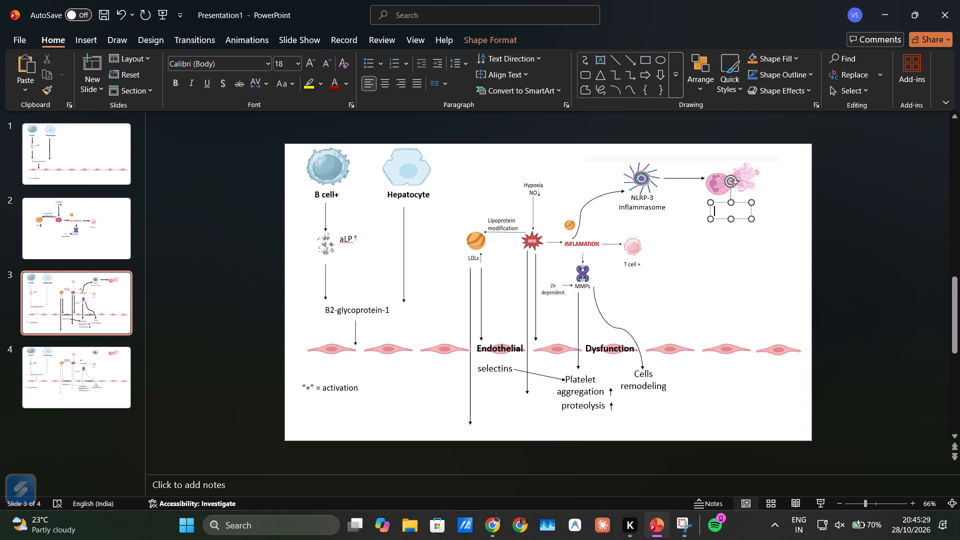
{"action": "left_click", "coordinate": [388, 84]}
{"action": "type", "text": "NET"}
{"action": "key", "text": "s"}
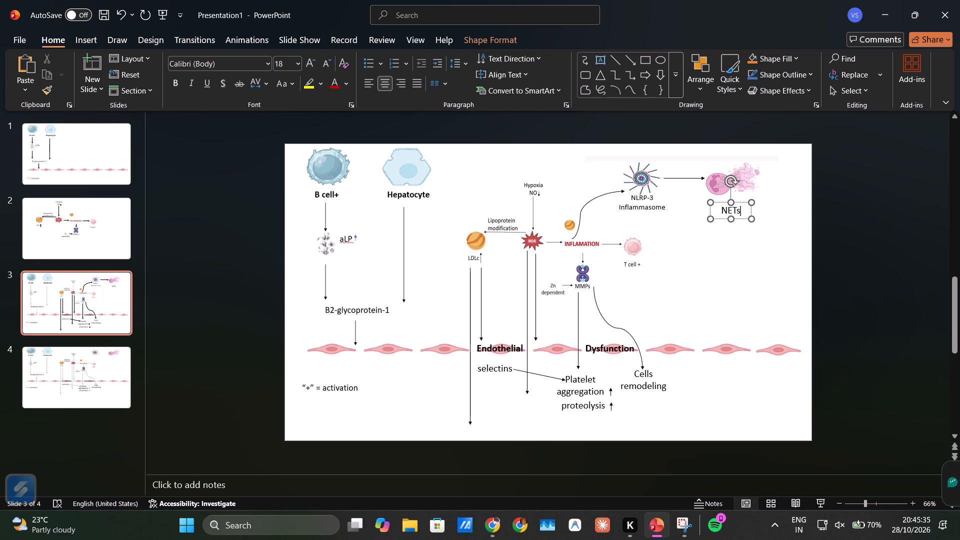
{"action": "key", "text": "Return"}
{"action": "type", "text": "for"}
{"action": "type", "text": "mation"}
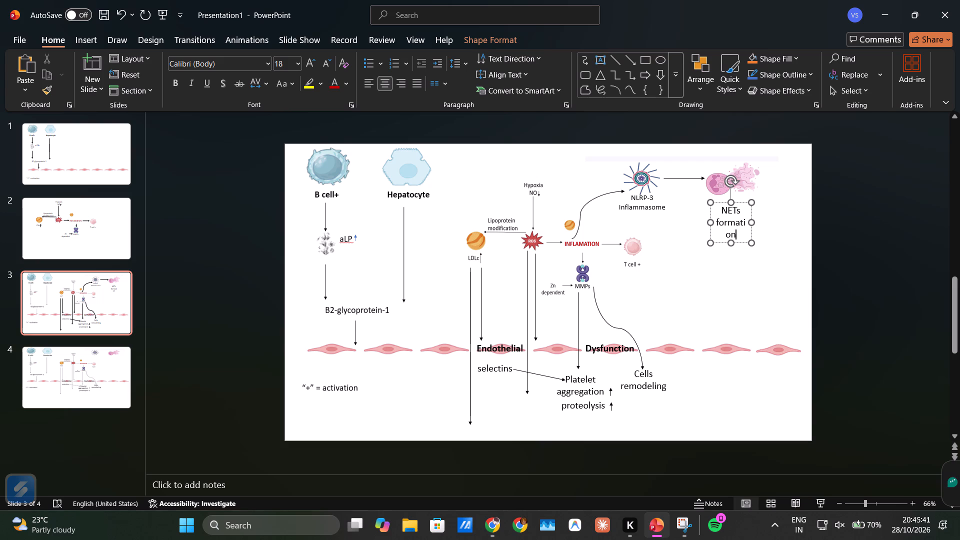
Set the NETs formation label's font size to 14.
{"action": "left_click_drag", "start_coordinate": [720, 212], "coordinate": [734, 233]}
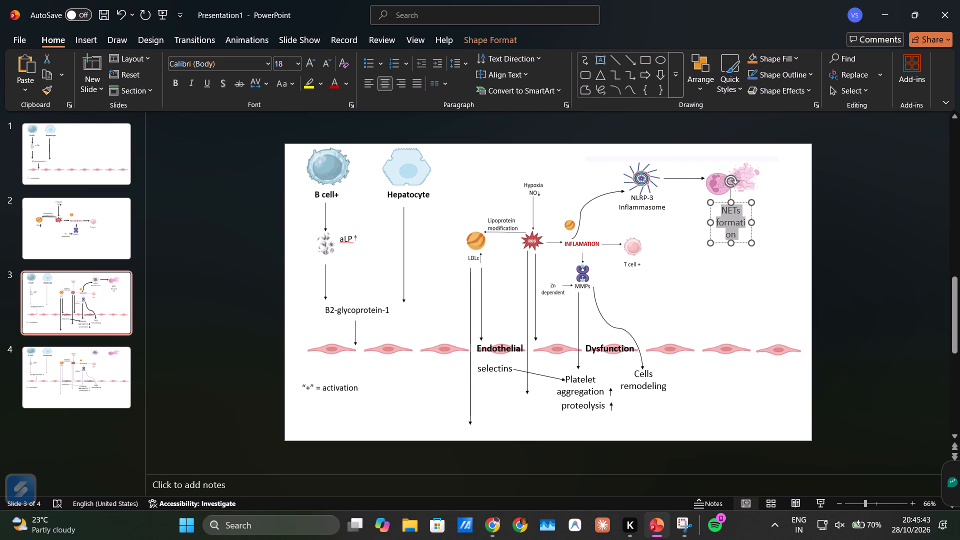
{"action": "left_click_drag", "start_coordinate": [734, 233], "coordinate": [734, 233]}
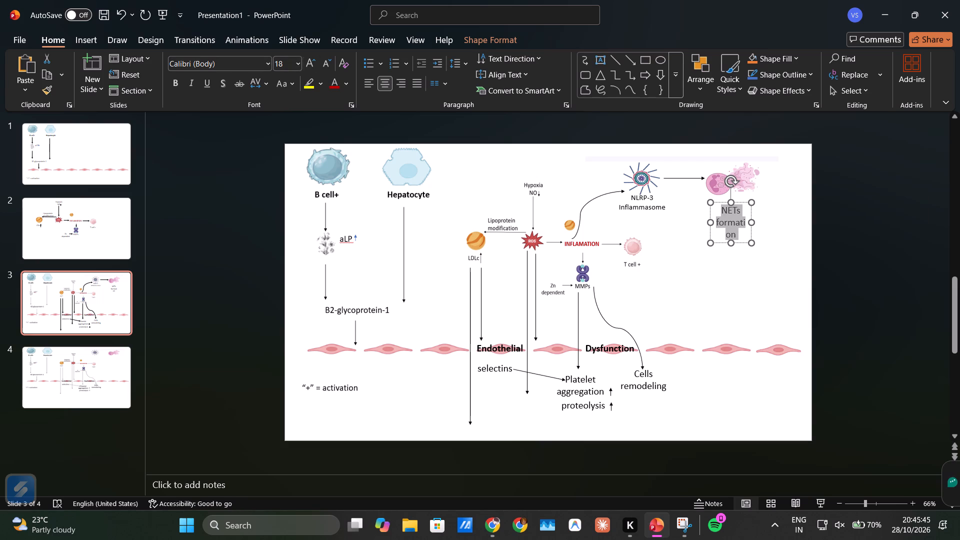
{"action": "left_click", "coordinate": [294, 61]}
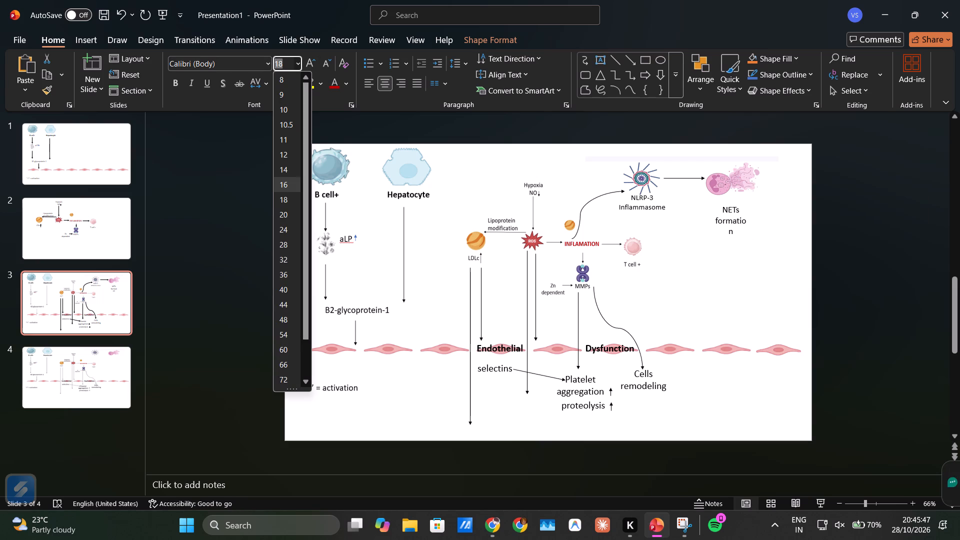
{"action": "left_click", "coordinate": [289, 168]}
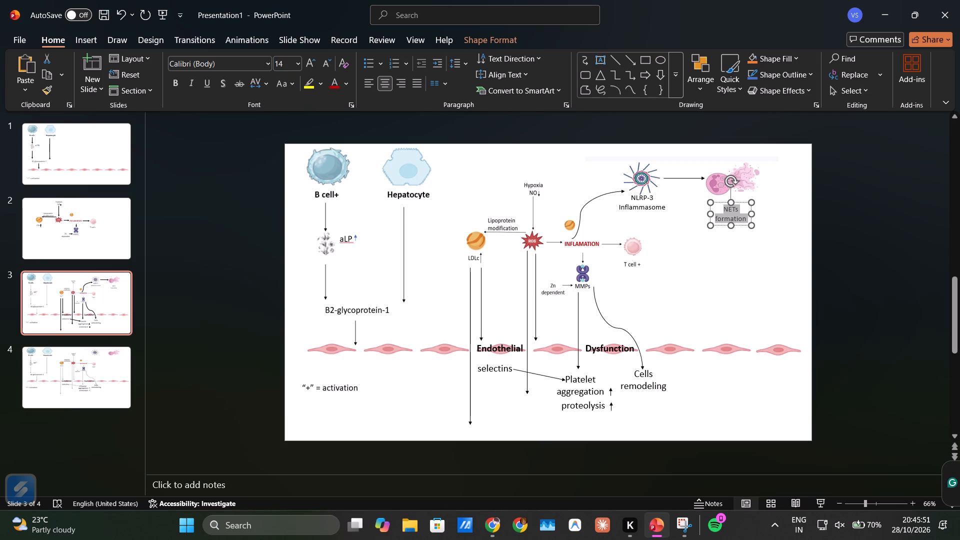
Widen the NETs formation text box towards the Inflammasome label and move it up closer beneath the pink cell.
{"action": "left_click_drag", "start_coordinate": [711, 211], "coordinate": [701, 210]}
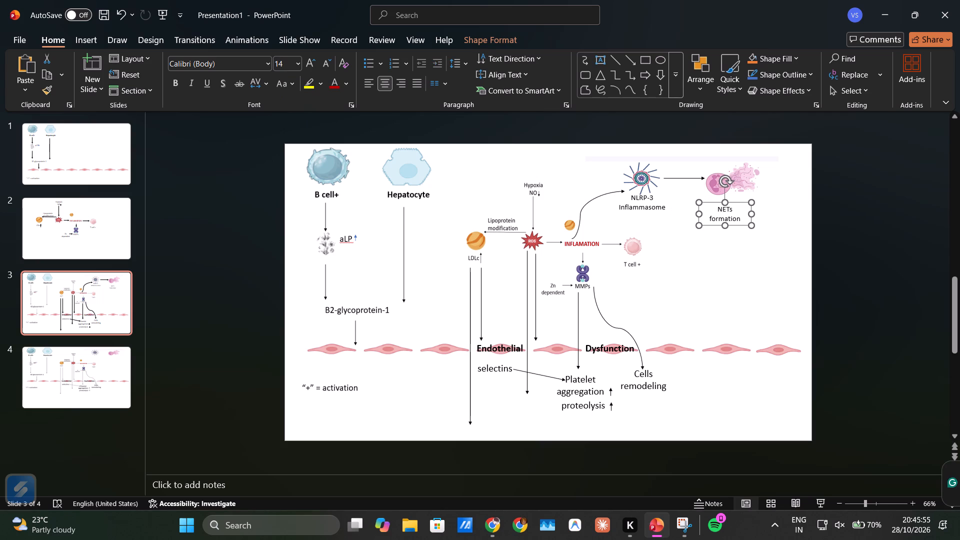
{"action": "left_click_drag", "start_coordinate": [705, 207], "coordinate": [705, 200]}
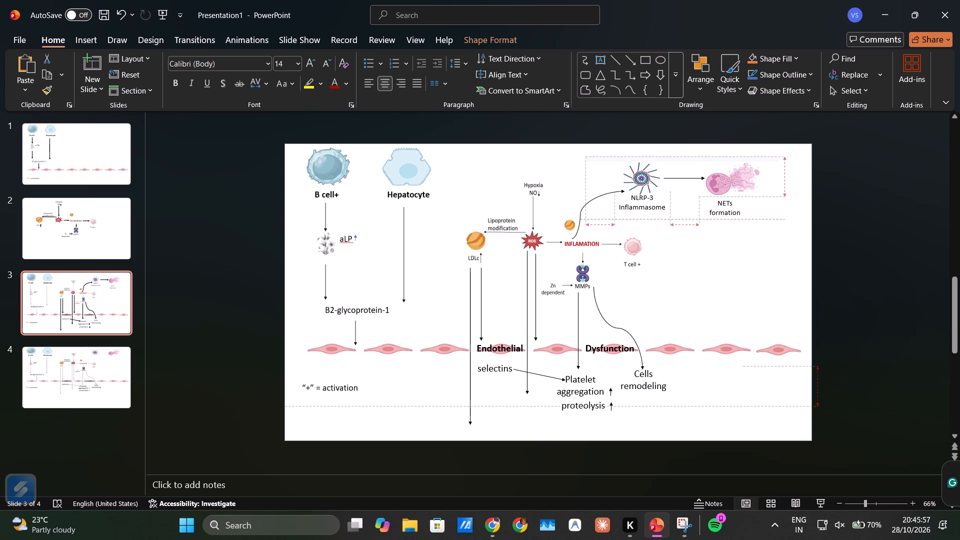
{"action": "left_click_drag", "start_coordinate": [705, 200], "coordinate": [705, 201]}
{"action": "left_click", "coordinate": [727, 220]}
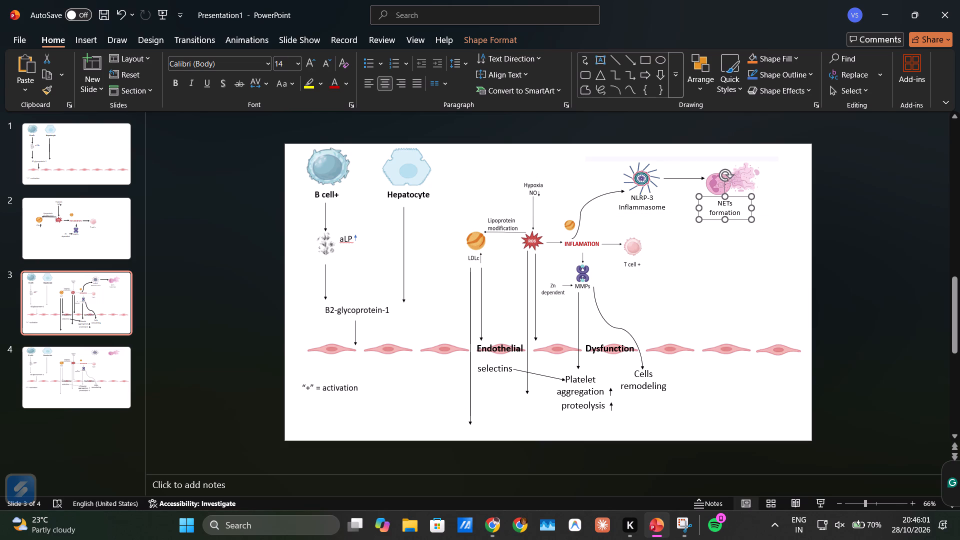
{"action": "left_click_drag", "start_coordinate": [750, 220], "coordinate": [749, 214]}
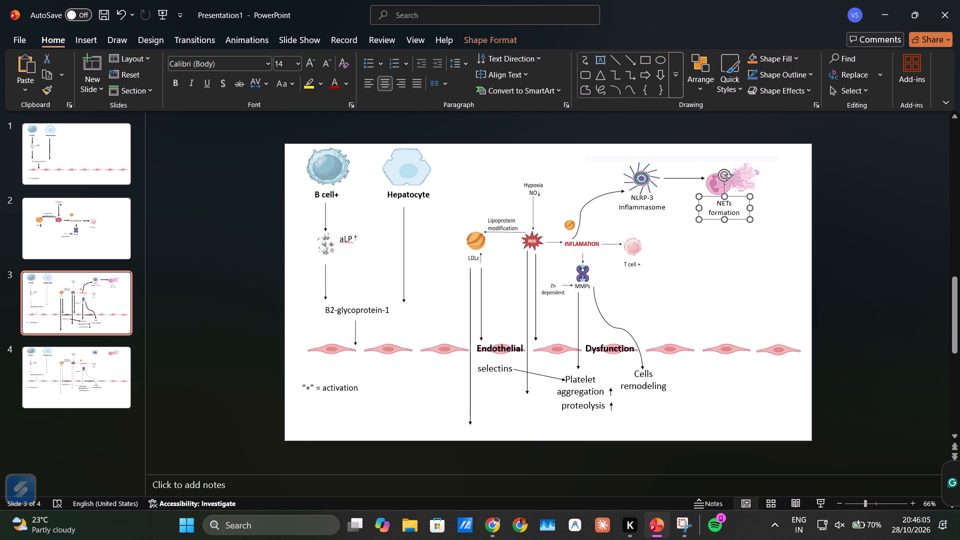
{"action": "left_click", "coordinate": [645, 204]}
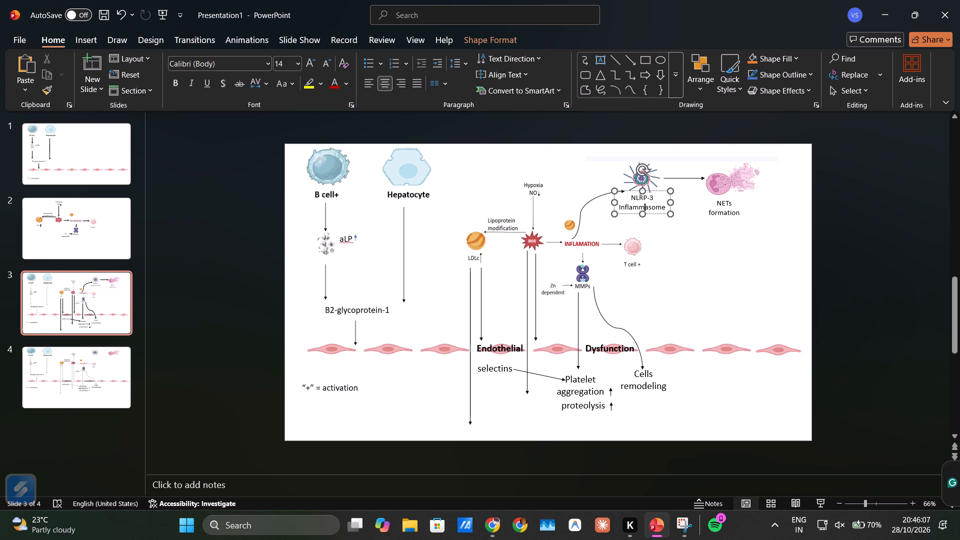
{"action": "left_click", "coordinate": [725, 211]}
{"action": "left_click", "coordinate": [796, 229]}
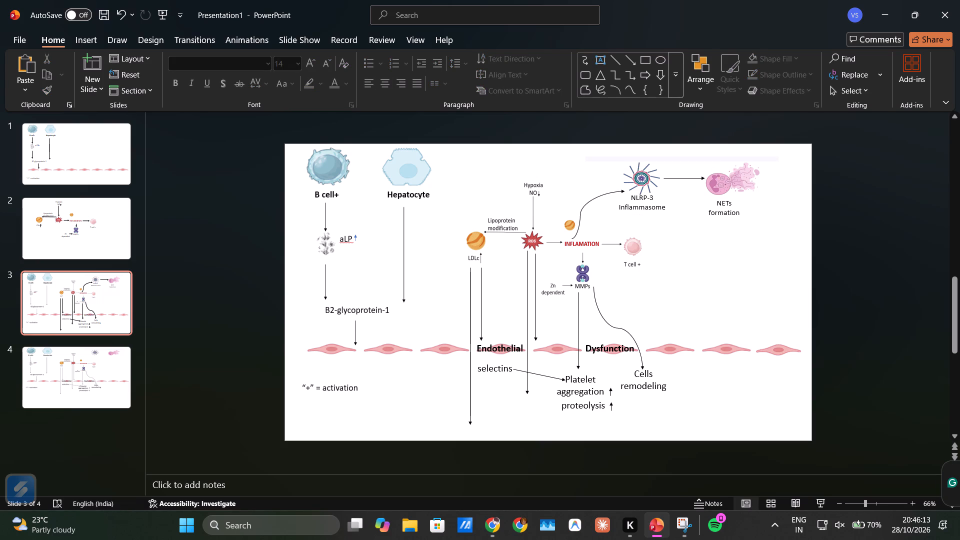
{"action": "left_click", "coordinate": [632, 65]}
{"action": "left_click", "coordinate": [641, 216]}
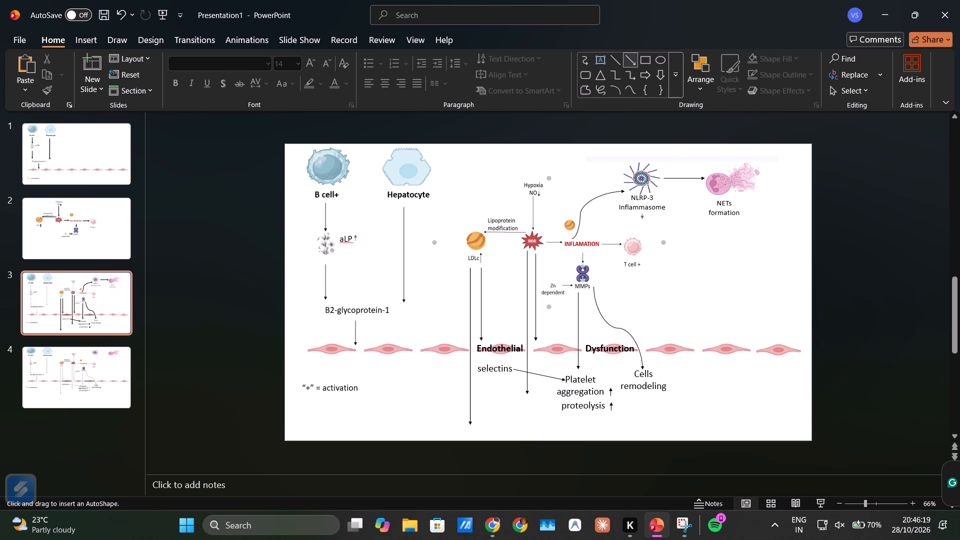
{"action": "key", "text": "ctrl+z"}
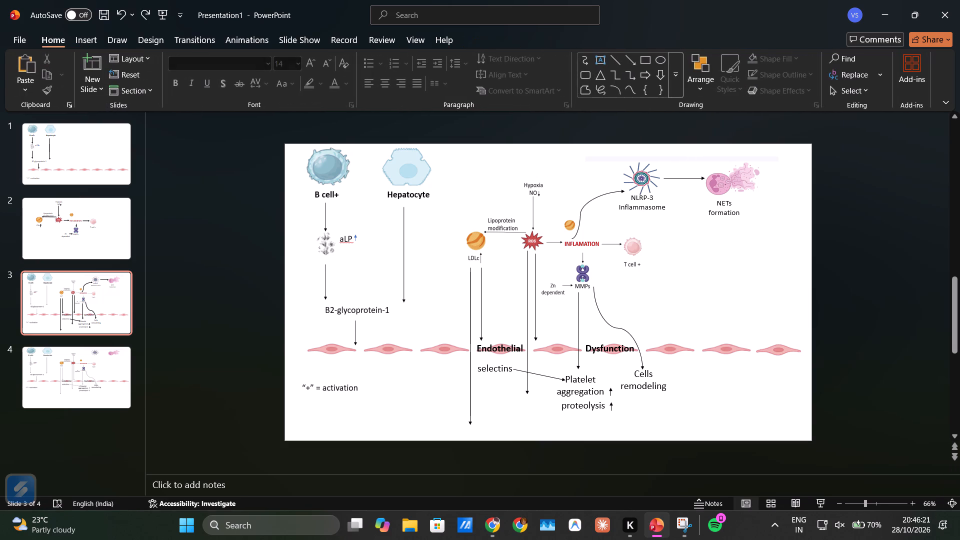
Draw a straight vertical arrow about 0.61" long from the NLRP-3 Inflammasome label down to the T cell.
{"action": "left_click", "coordinate": [629, 211]}
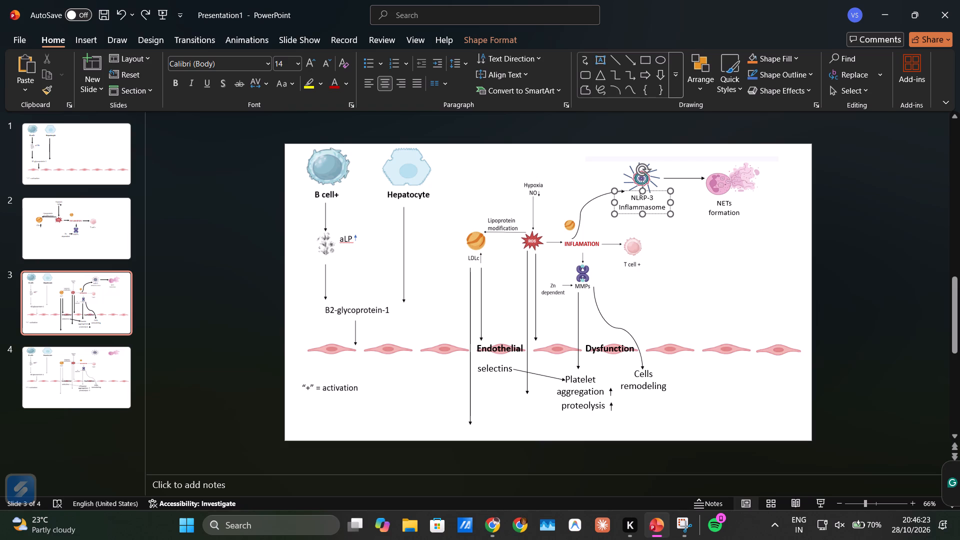
{"action": "left_click", "coordinate": [628, 64]}
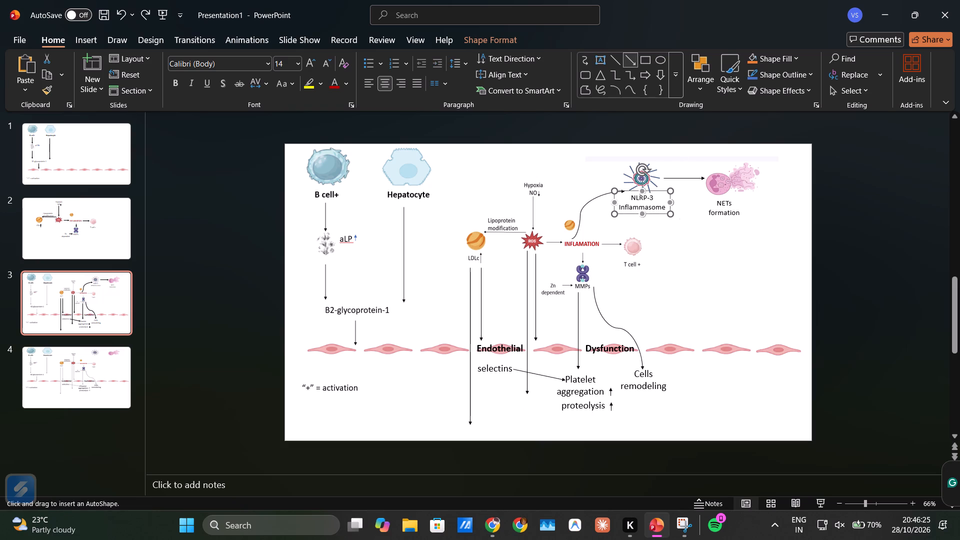
{"action": "left_click_drag", "start_coordinate": [632, 214], "coordinate": [633, 236]}
{"action": "left_click_drag", "start_coordinate": [633, 236], "coordinate": [633, 234]}
{"action": "left_click_drag", "start_coordinate": [633, 234], "coordinate": [633, 236]}
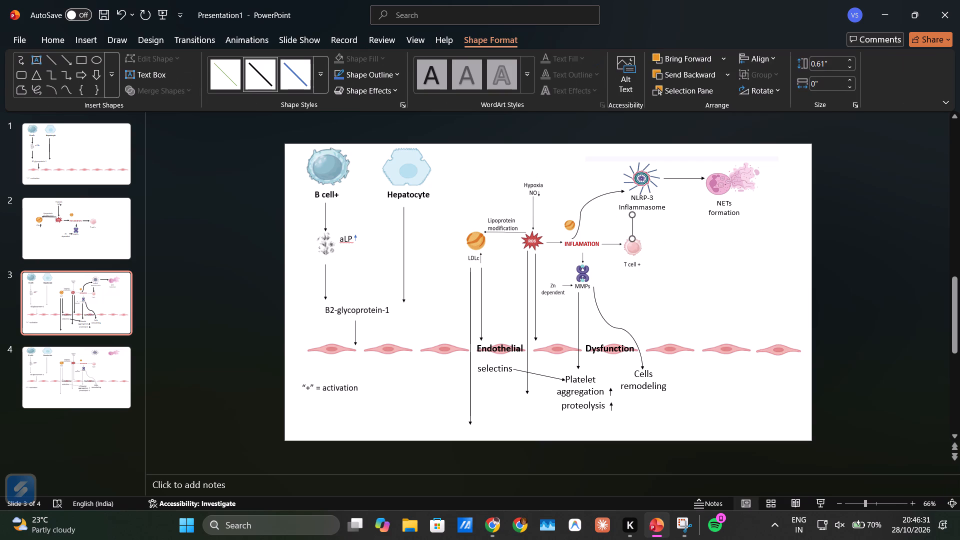
{"action": "left_click", "coordinate": [675, 238]}
Add a "+" text label, choosing font size 14, and place it just beside the arrow between Inflammasome and the T cell.
{"action": "left_click", "coordinate": [603, 64]}
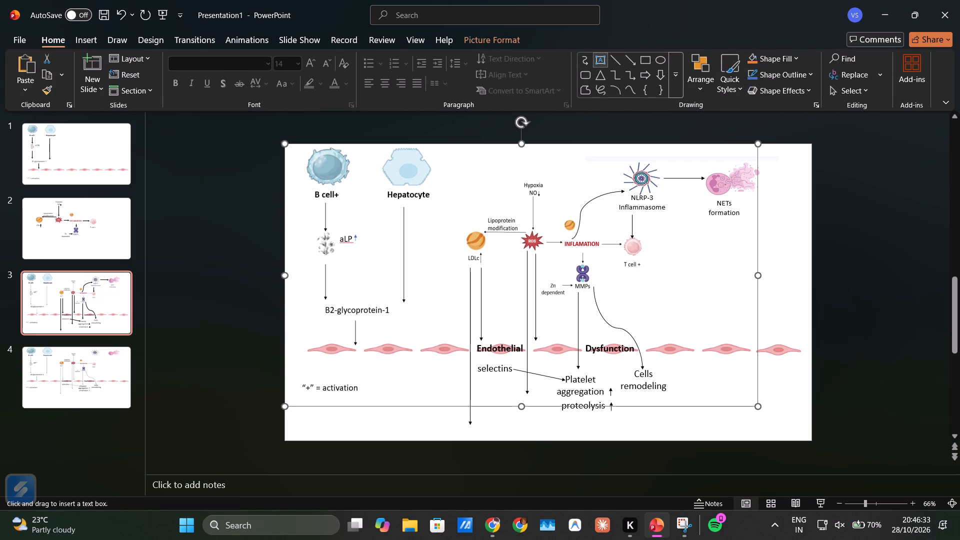
{"action": "left_click_drag", "start_coordinate": [635, 225], "coordinate": [642, 228]}
{"action": "left_click_drag", "start_coordinate": [642, 228], "coordinate": [642, 230]}
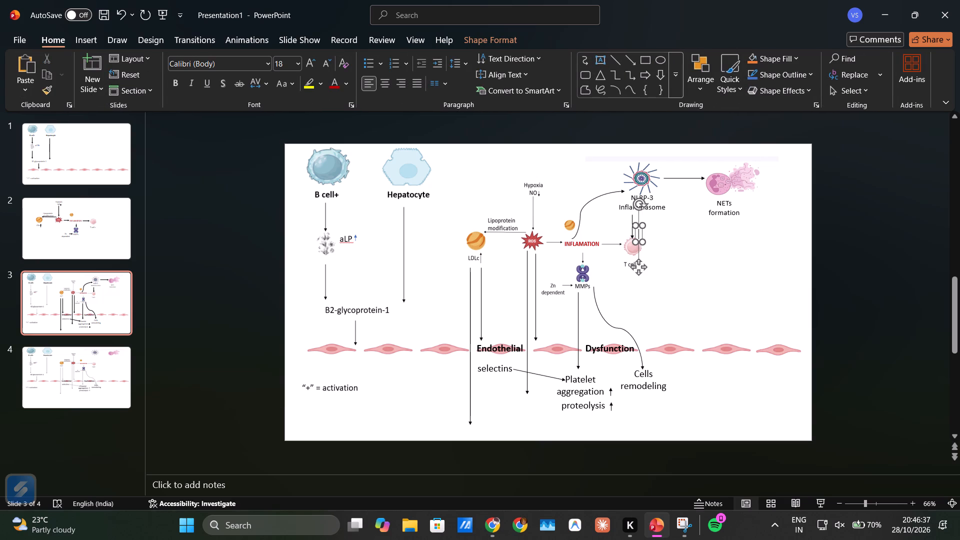
{"action": "key", "text": "shift+plus"}
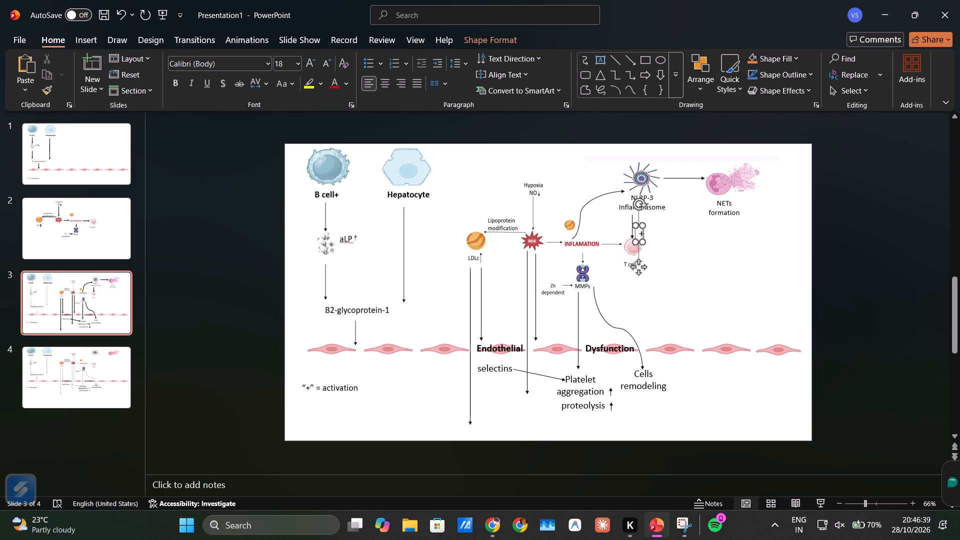
{"action": "left_click", "coordinate": [296, 60]}
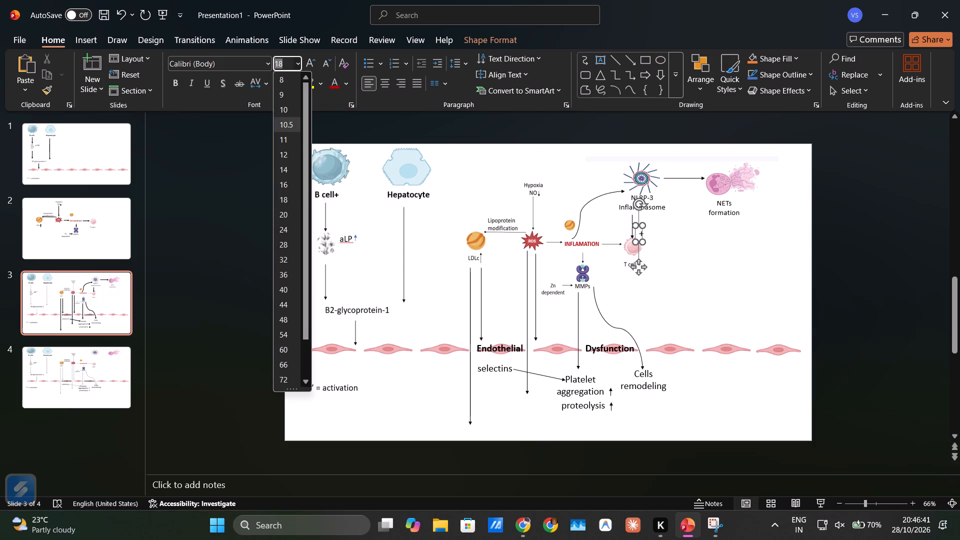
{"action": "left_click", "coordinate": [287, 166]}
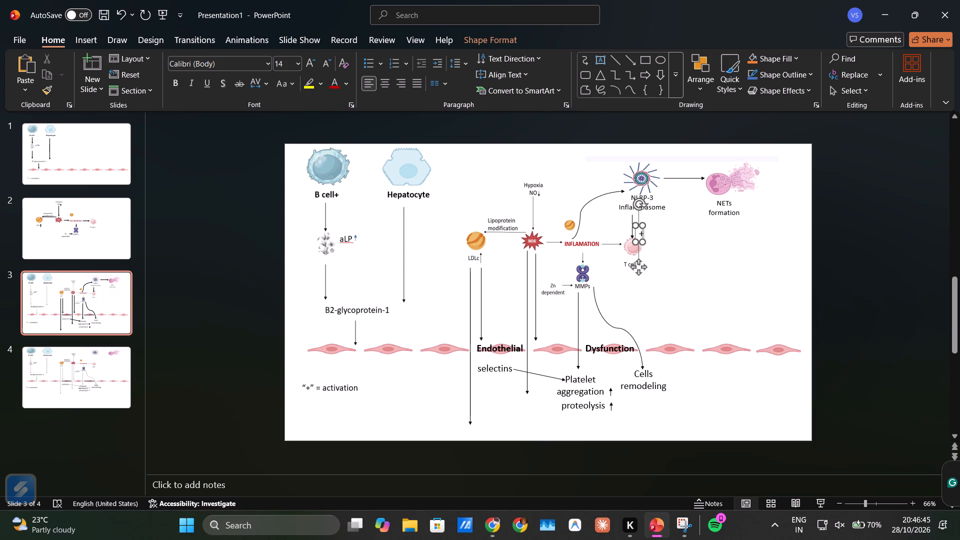
{"action": "left_click_drag", "start_coordinate": [639, 270], "coordinate": [634, 264]}
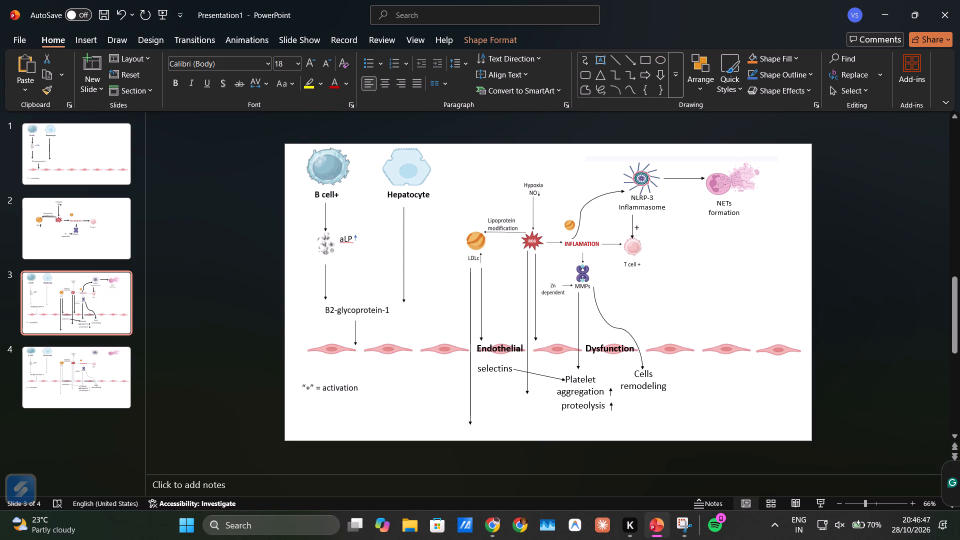
{"action": "left_click_drag", "start_coordinate": [634, 264], "coordinate": [633, 263]}
{"action": "left_click", "coordinate": [764, 268]}
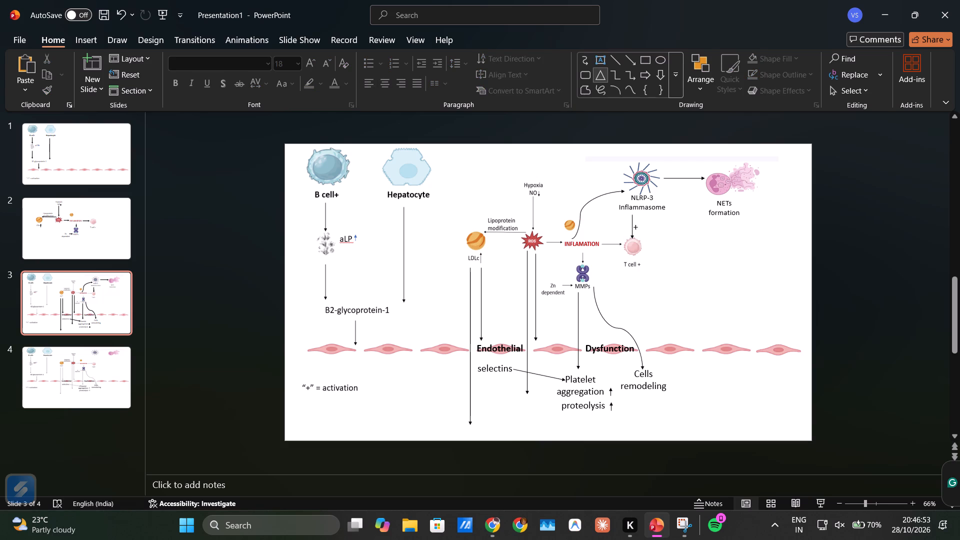
Draw a straight arrow about 1.99" high and 0.09" wide from the T cell + label down to the endothelial cell row by Dysfunction.
{"action": "left_click", "coordinate": [636, 56]}
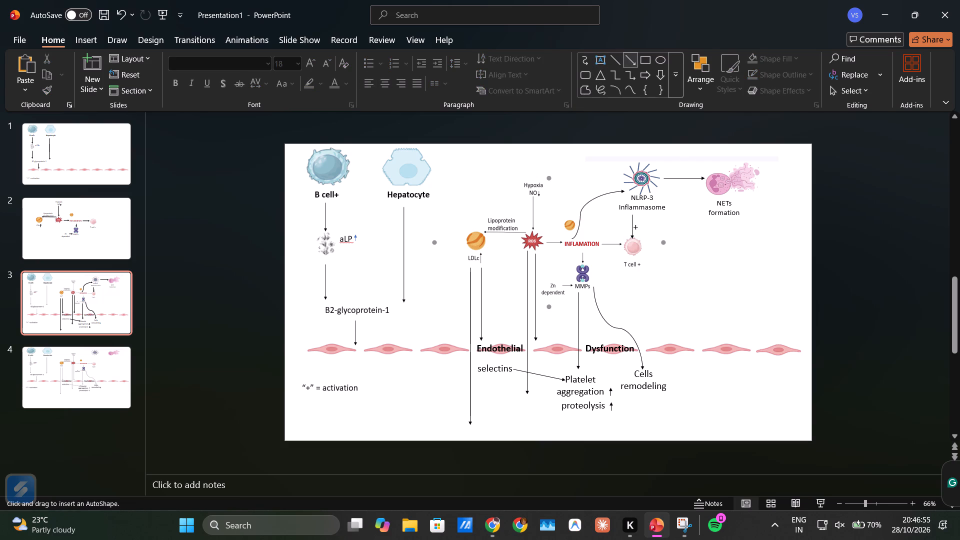
{"action": "left_click_drag", "start_coordinate": [634, 269], "coordinate": [634, 330]}
{"action": "left_click_drag", "start_coordinate": [634, 330], "coordinate": [635, 346]}
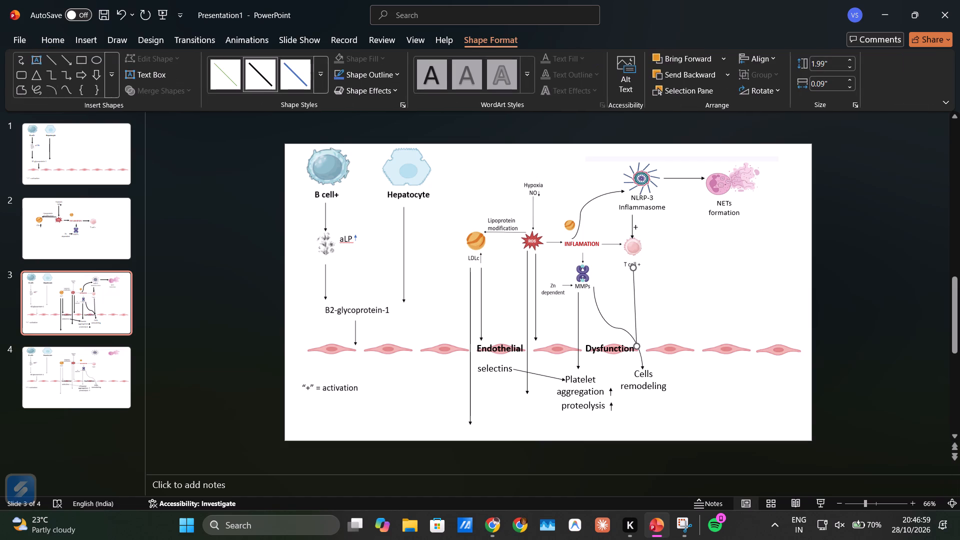
Add a "cholesterol" text label in the empty area above the Inflamation label, widening its box so the word fits on one line.
{"action": "left_click", "coordinate": [741, 323]}
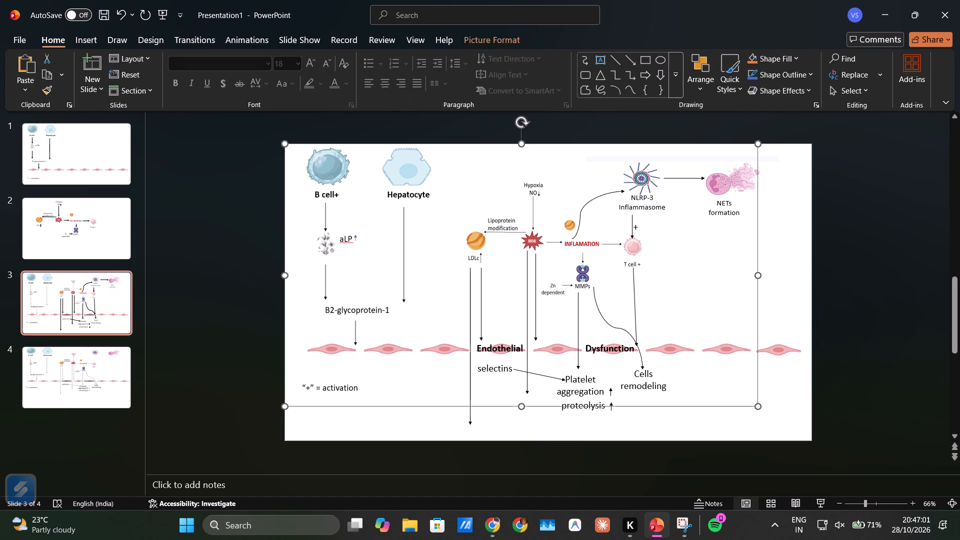
{"action": "left_click", "coordinate": [891, 290]}
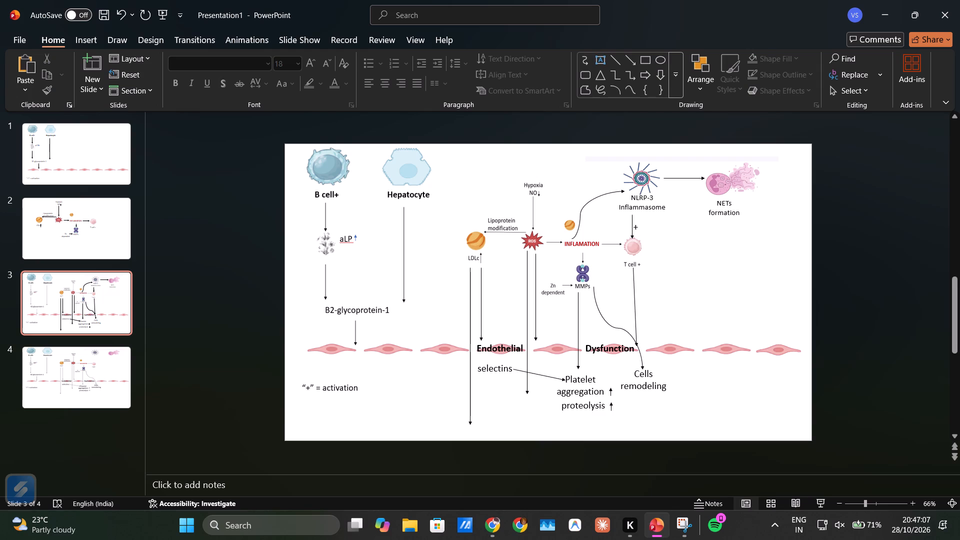
{"action": "left_click", "coordinate": [599, 62]}
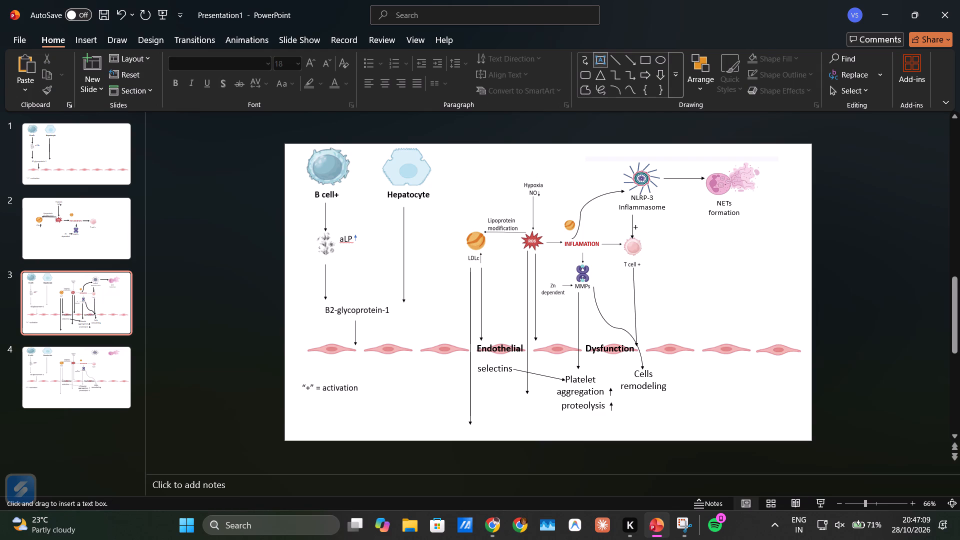
{"action": "left_click_drag", "start_coordinate": [561, 151], "coordinate": [598, 172]}
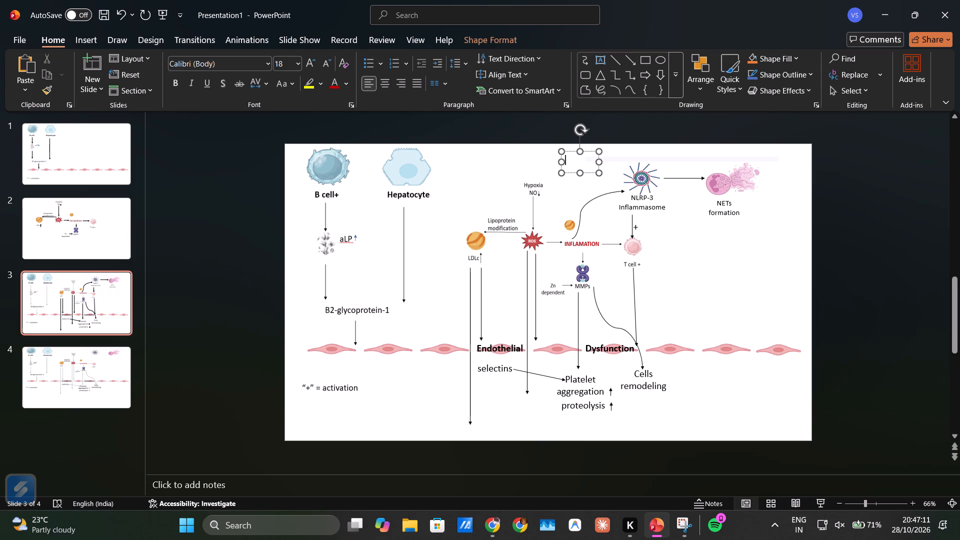
{"action": "type", "text": "ch"}
{"action": "type", "text": "ole"}
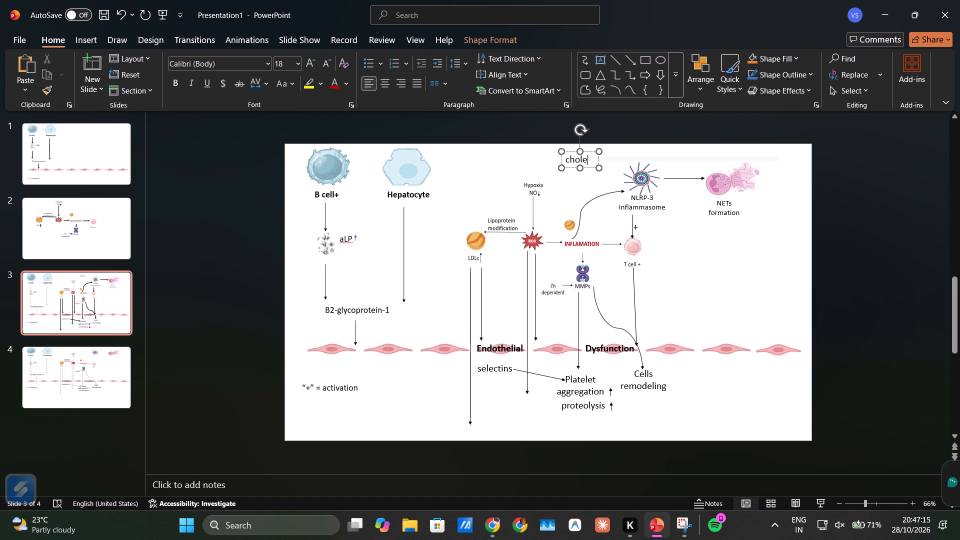
{"action": "key", "text": "s"}
{"action": "key", "text": "t"}
{"action": "type", "text": "erol"}
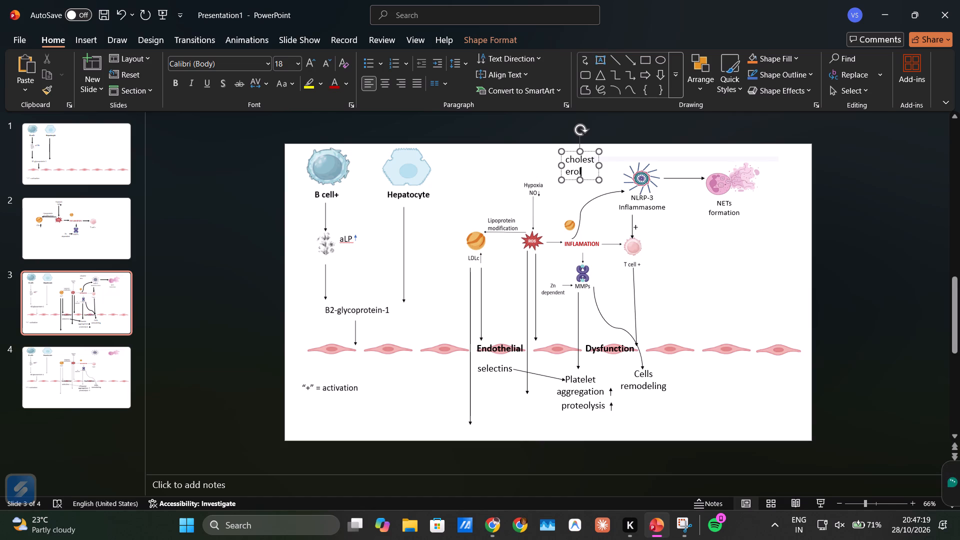
{"action": "left_click_drag", "start_coordinate": [600, 167], "coordinate": [604, 167]}
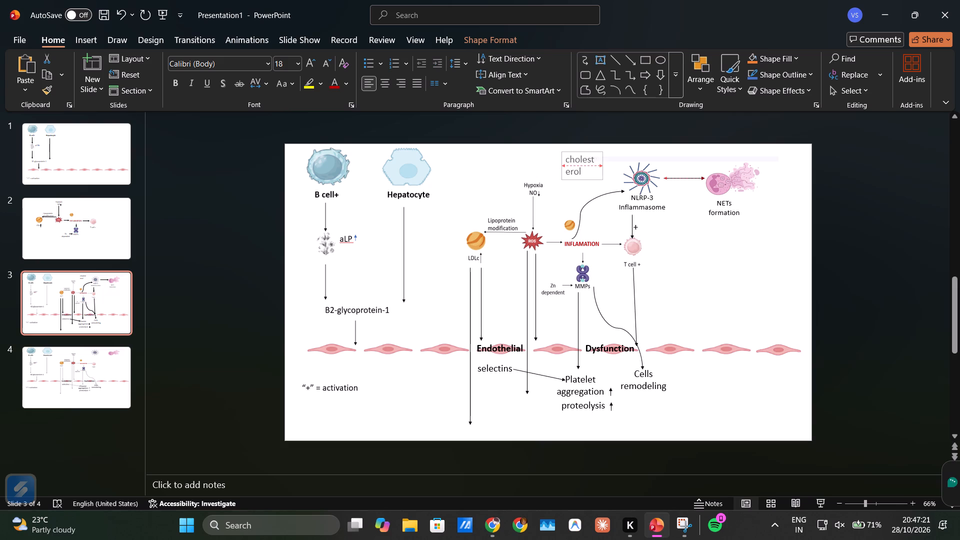
{"action": "left_click_drag", "start_coordinate": [604, 167], "coordinate": [615, 166]}
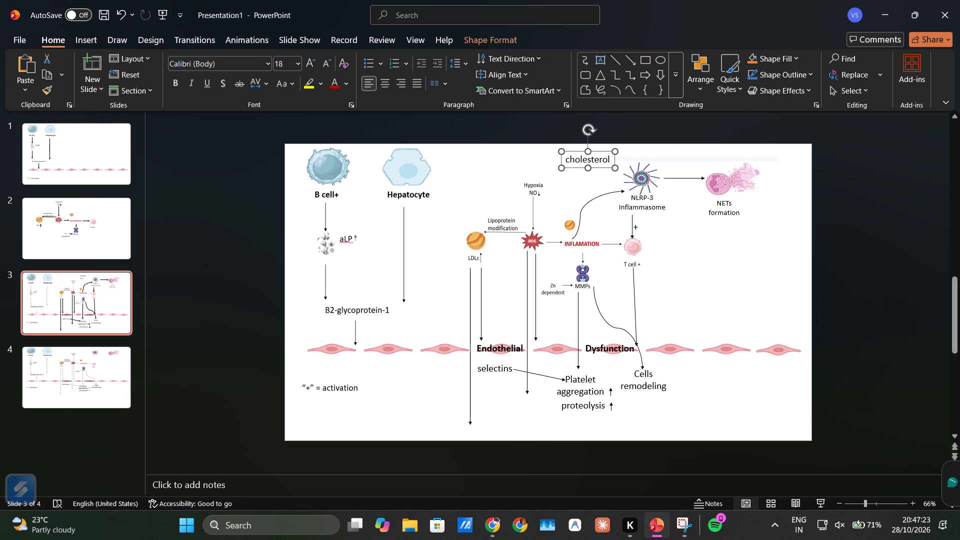
Set the cholesterol label's font size to 11.
{"action": "left_click_drag", "start_coordinate": [565, 160], "coordinate": [609, 159]}
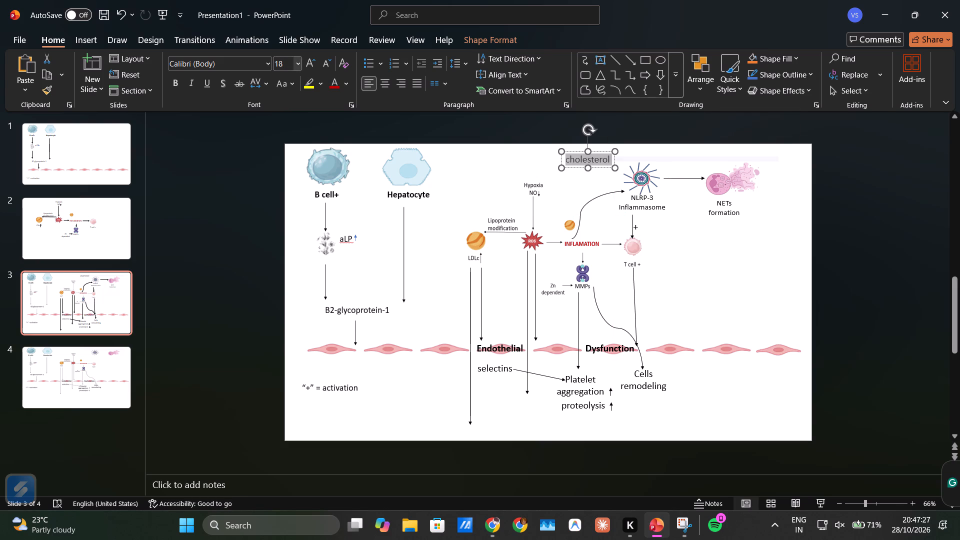
{"action": "left_click", "coordinate": [297, 66]}
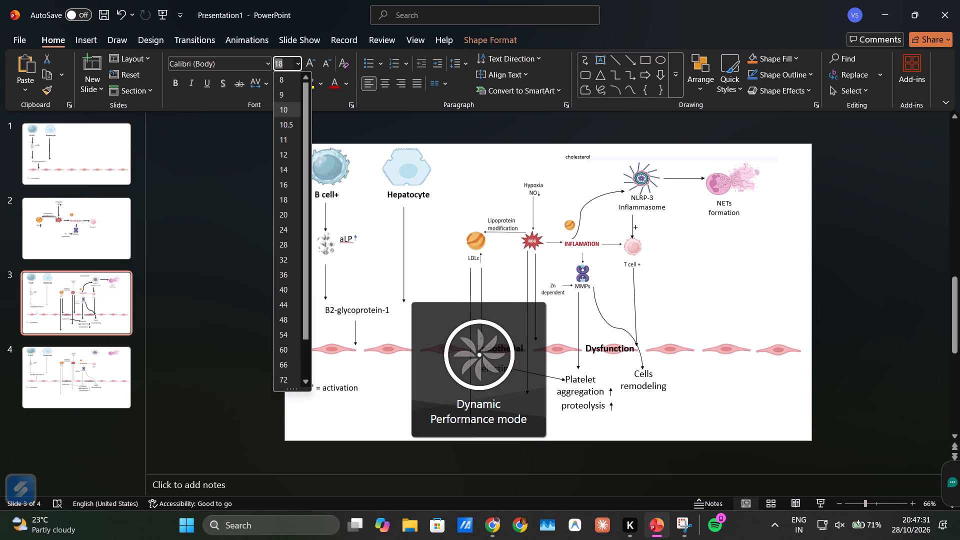
{"action": "left_click", "coordinate": [289, 172]}
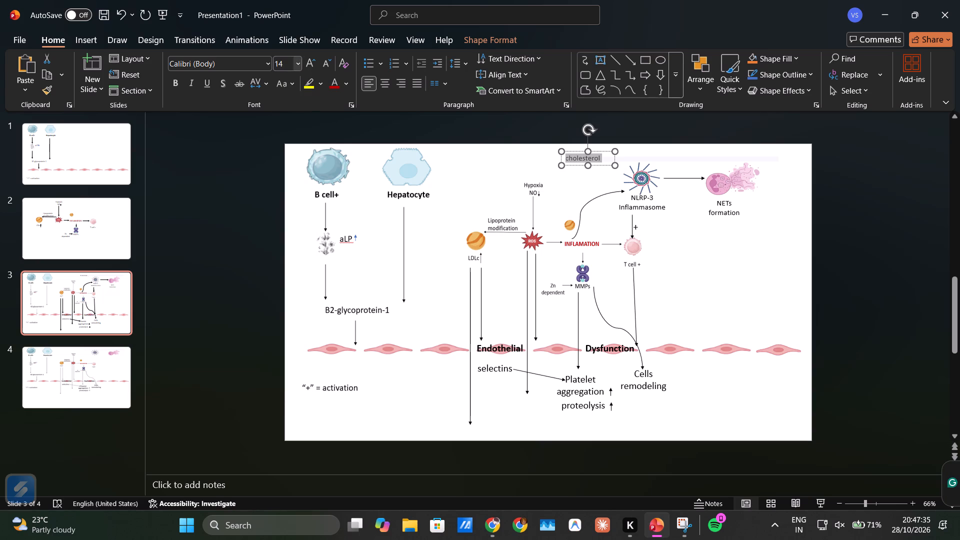
{"action": "left_click", "coordinate": [297, 63]}
{"action": "left_click", "coordinate": [289, 146]}
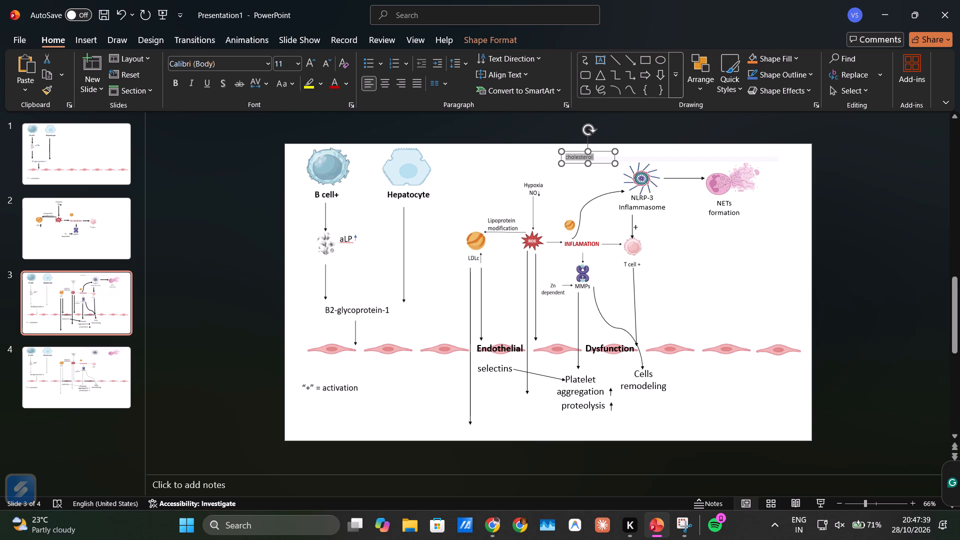
Move the cholesterol label down to just above the small orange particle beside the curved arrow.
{"action": "left_click_drag", "start_coordinate": [596, 155], "coordinate": [578, 210]}
{"action": "left_click", "coordinate": [754, 249]}
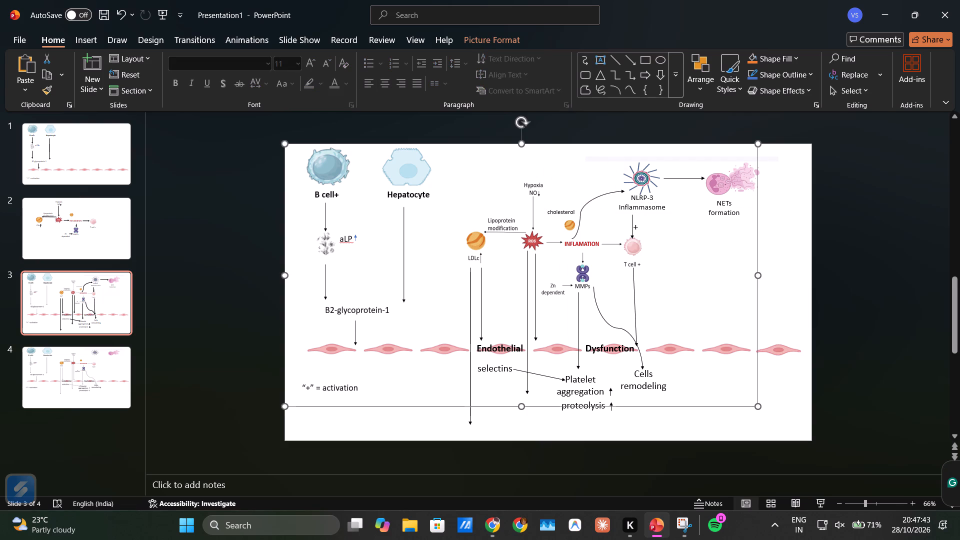
{"action": "left_click", "coordinate": [842, 252]}
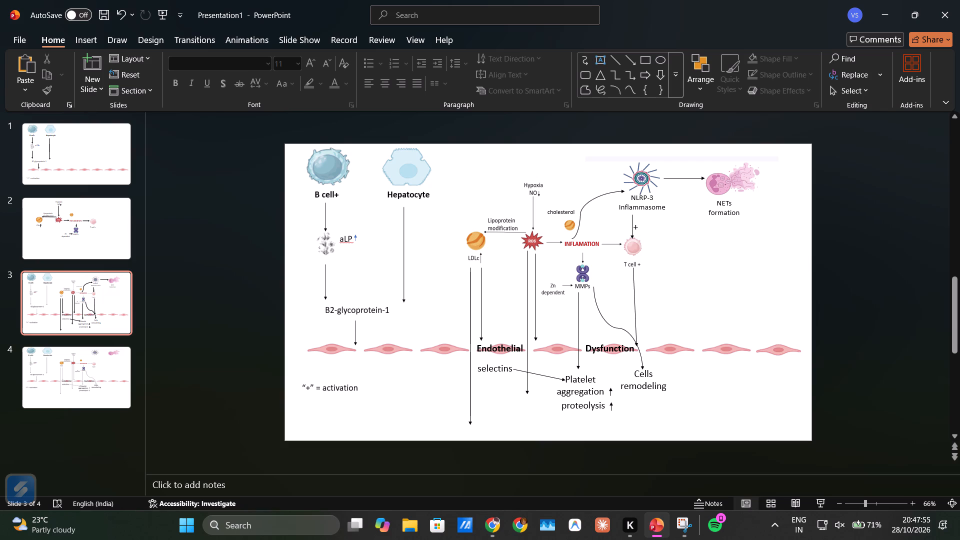
Add a text box beside the T cell, below NETs formation, with "IL-1B" and "IL-6" on two lines.
{"action": "left_click", "coordinate": [600, 66]}
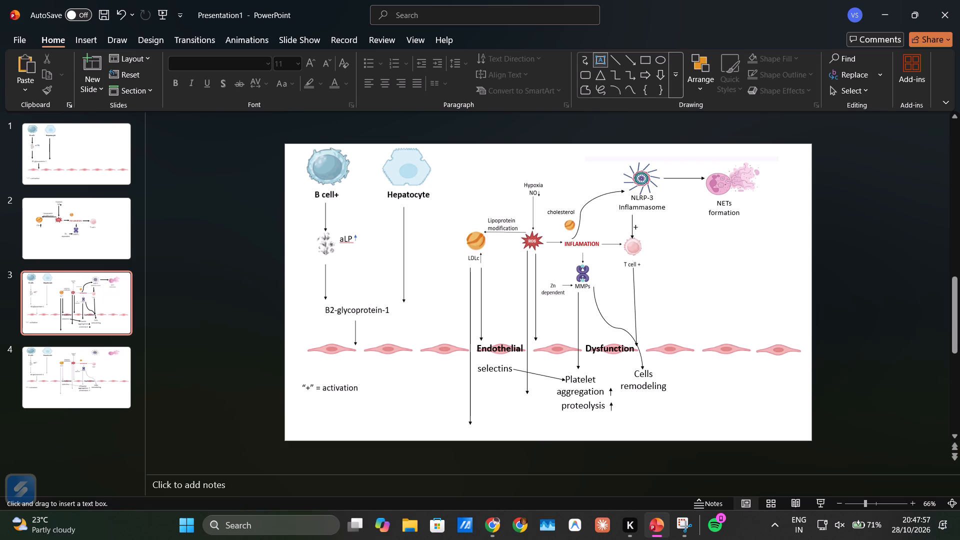
{"action": "left_click_drag", "start_coordinate": [675, 240], "coordinate": [713, 263]}
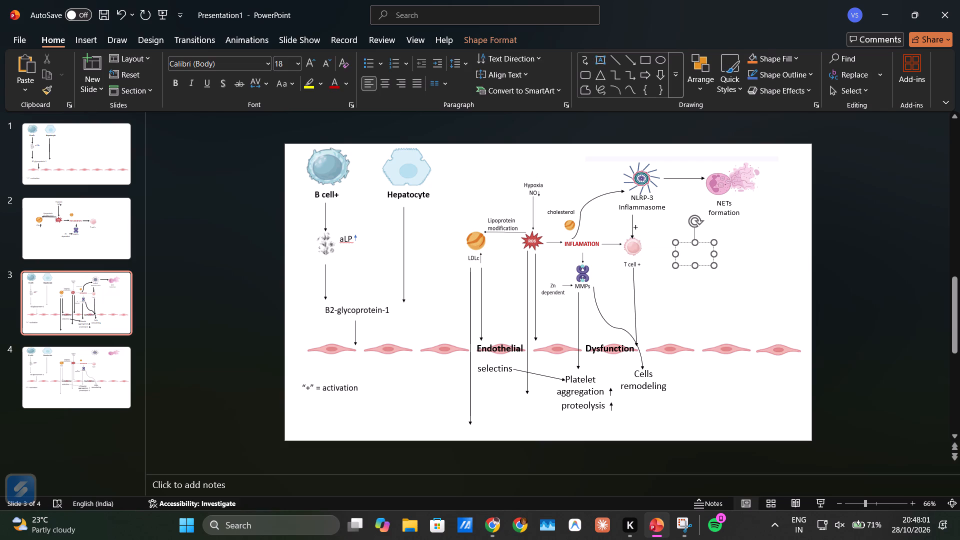
{"action": "type", "text": "IL"}
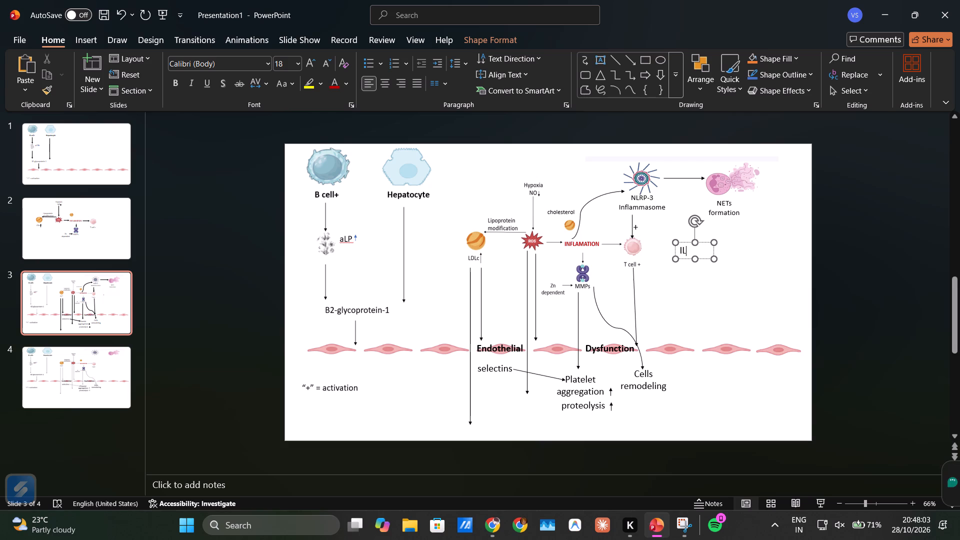
{"action": "key", "text": "minus"}
{"action": "key", "text": "1"}
{"action": "key", "text": "b"}
{"action": "key", "text": "Return"}
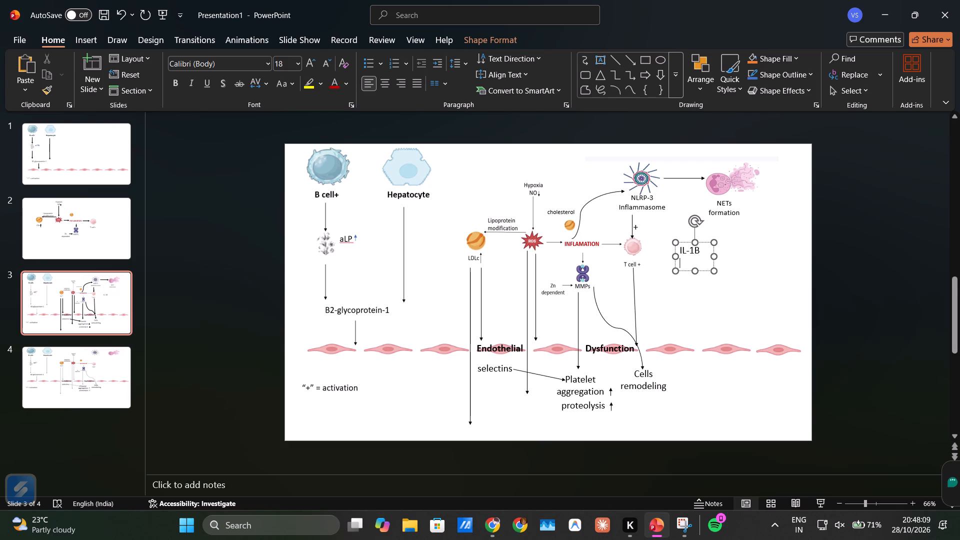
{"action": "type", "text": "IL"}
{"action": "key", "text": "minus"}
{"action": "key", "text": "6"}
{"action": "left_click_drag", "start_coordinate": [695, 270], "coordinate": [696, 260]}
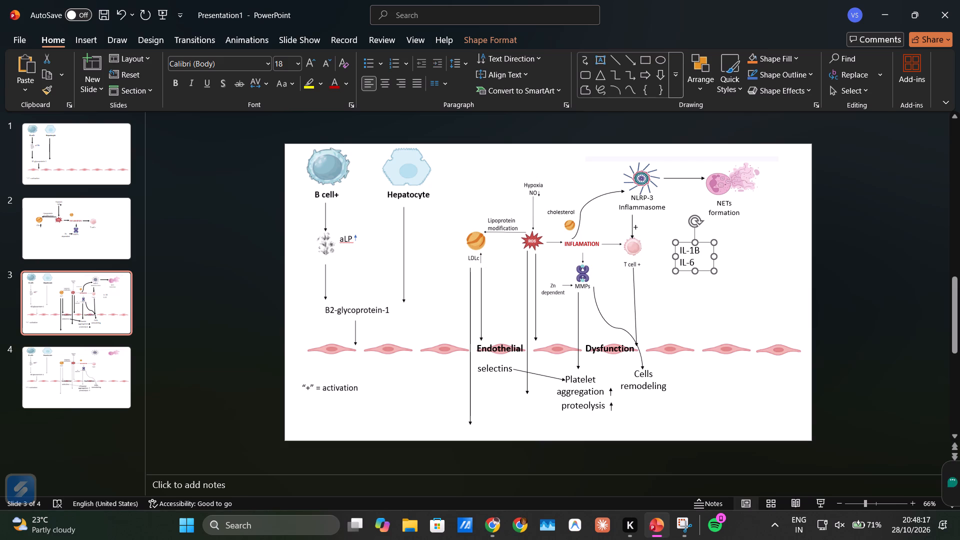
Set the font size of both the IL-1B and IL-6 lines to 14.
{"action": "left_click", "coordinate": [678, 250]}
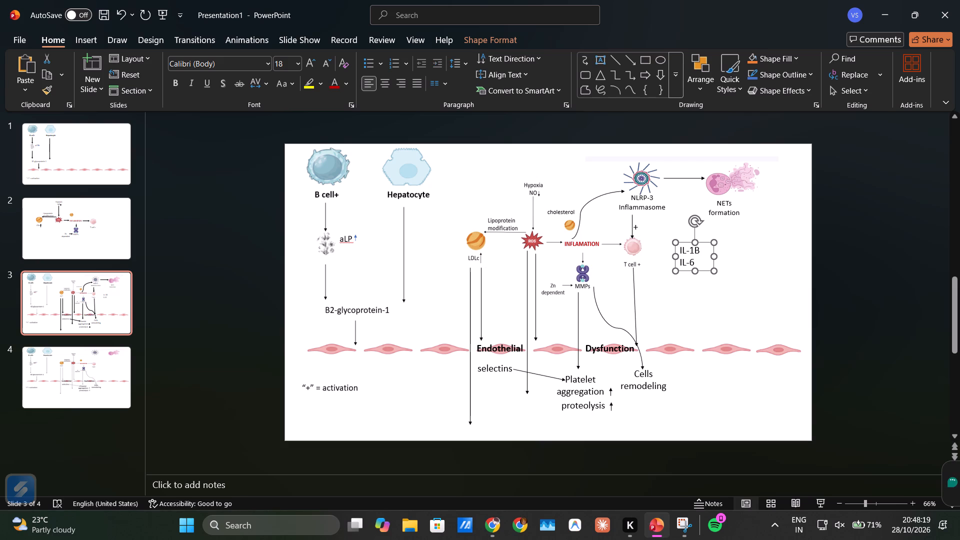
{"action": "left_click", "coordinate": [682, 251]}
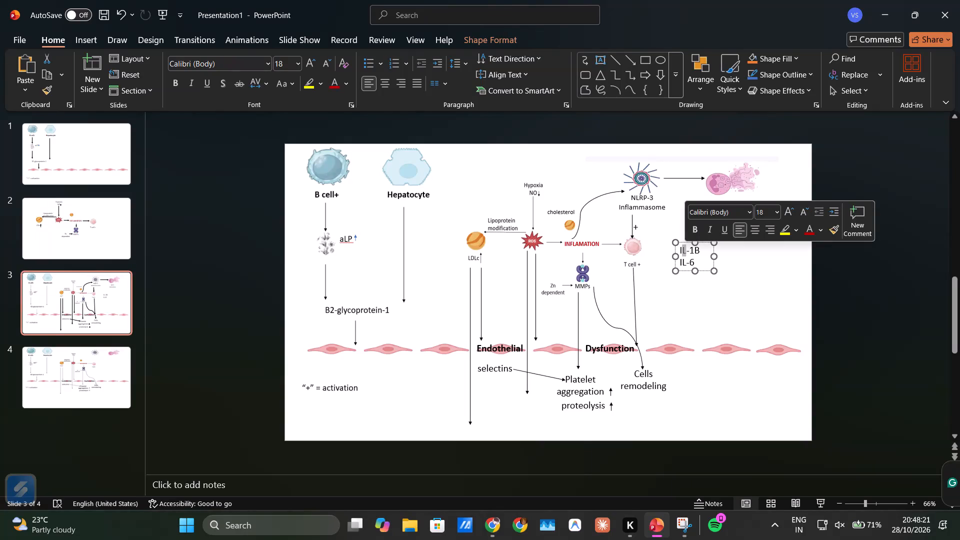
{"action": "left_click", "coordinate": [681, 250]}
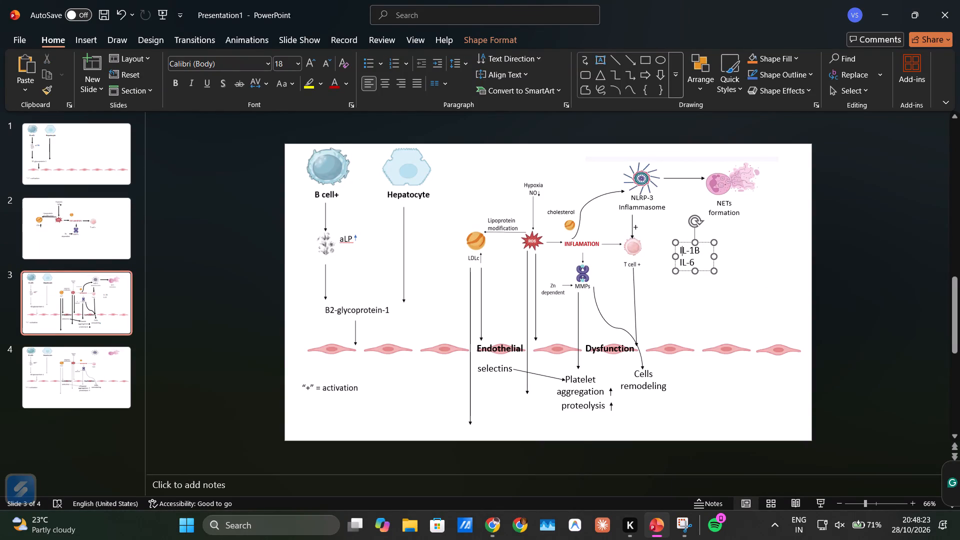
{"action": "left_click_drag", "start_coordinate": [679, 251], "coordinate": [701, 261]}
{"action": "left_click", "coordinate": [295, 60]}
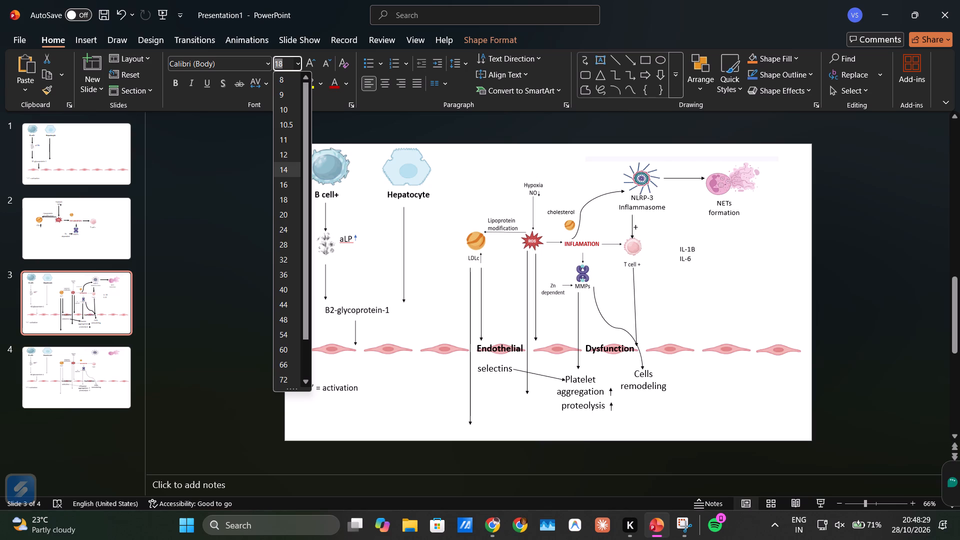
{"action": "left_click", "coordinate": [289, 162]}
{"action": "left_click", "coordinate": [705, 247]}
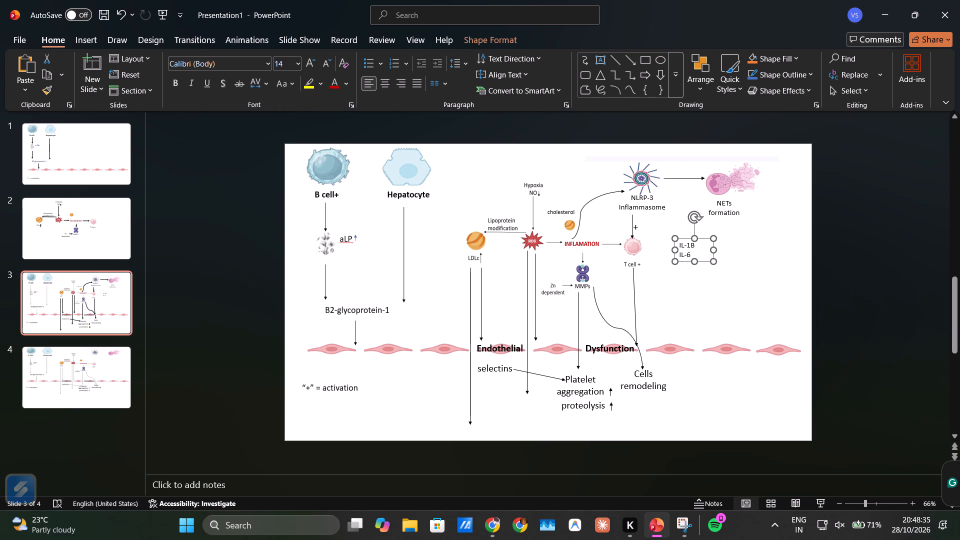
Draw a straight horizontal arrow about 0.67" long from the T cell to the IL-1B label.
{"action": "left_click", "coordinate": [634, 55]}
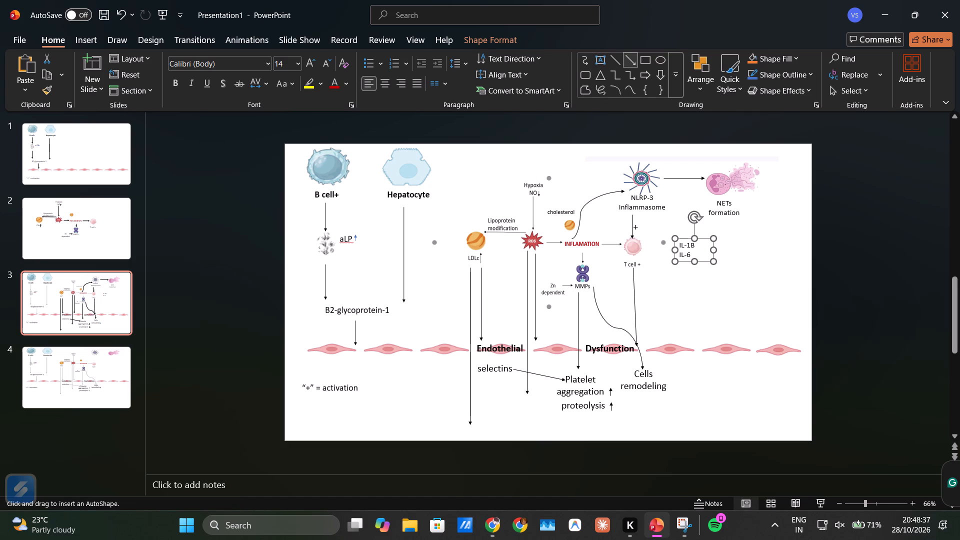
{"action": "left_click_drag", "start_coordinate": [643, 245], "coordinate": [671, 247]}
{"action": "left_click_drag", "start_coordinate": [671, 247], "coordinate": [672, 243]}
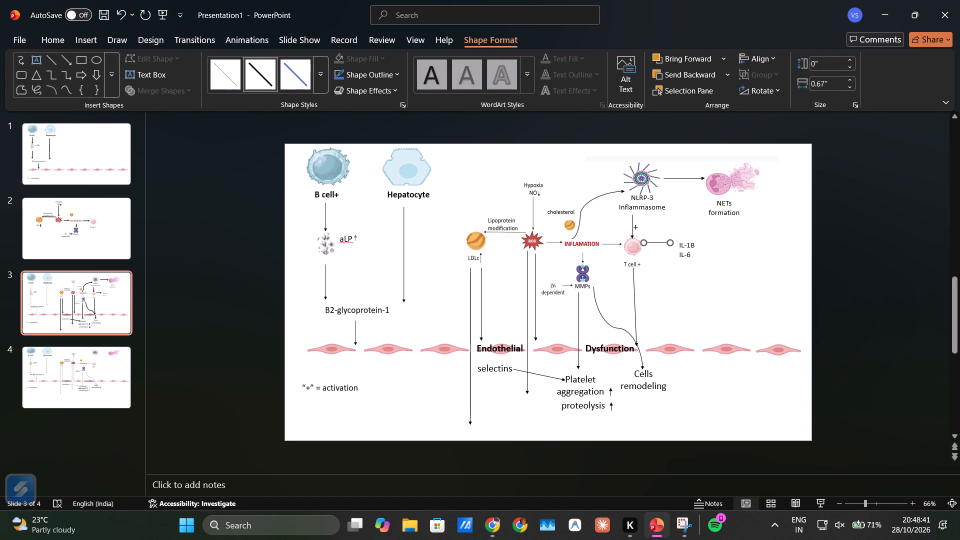
{"action": "left_click", "coordinate": [763, 257]}
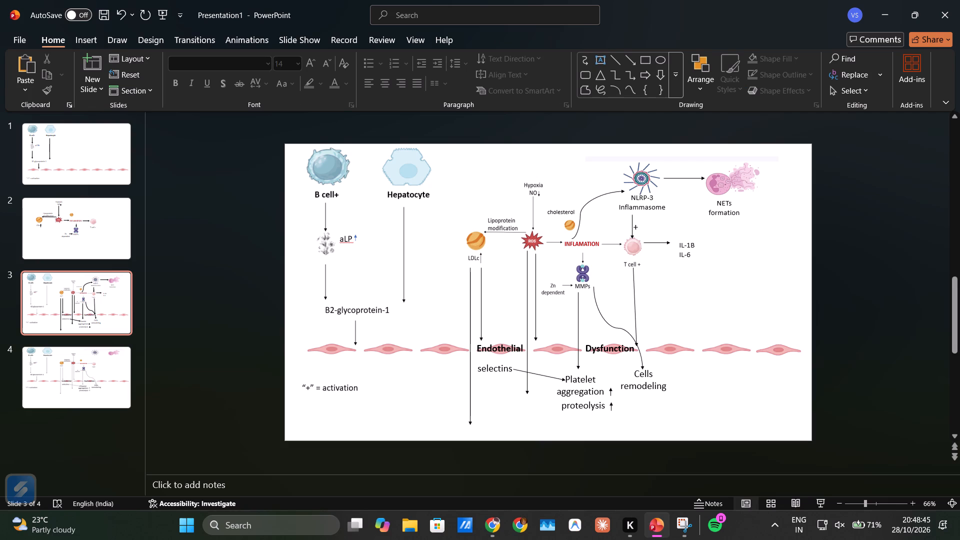
Add a text box about 1.28" wide reading "CRP", level with the IL-1B/IL-6 label and below NETs formation on its far side.
{"action": "left_click", "coordinate": [598, 58]}
{"action": "left_click_drag", "start_coordinate": [734, 237], "coordinate": [783, 256]}
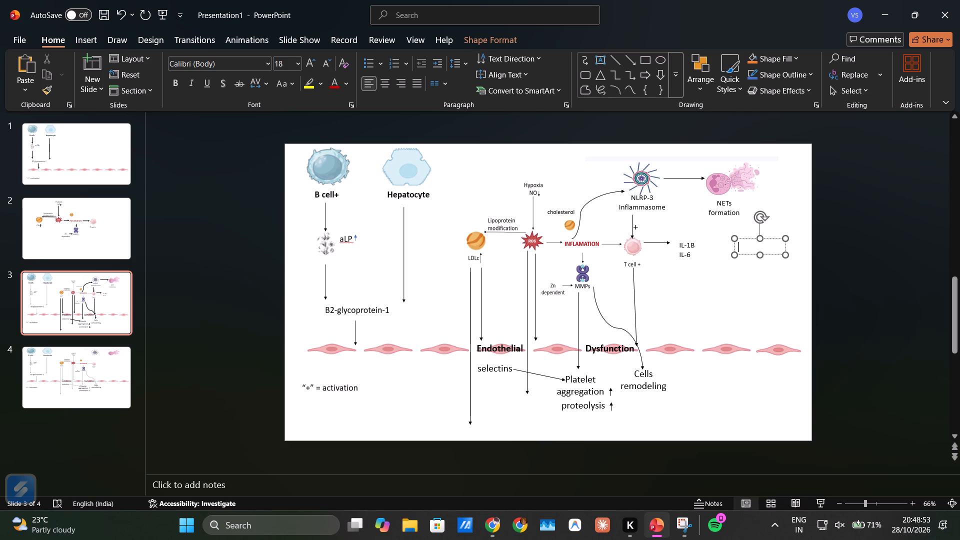
{"action": "key", "text": "c"}
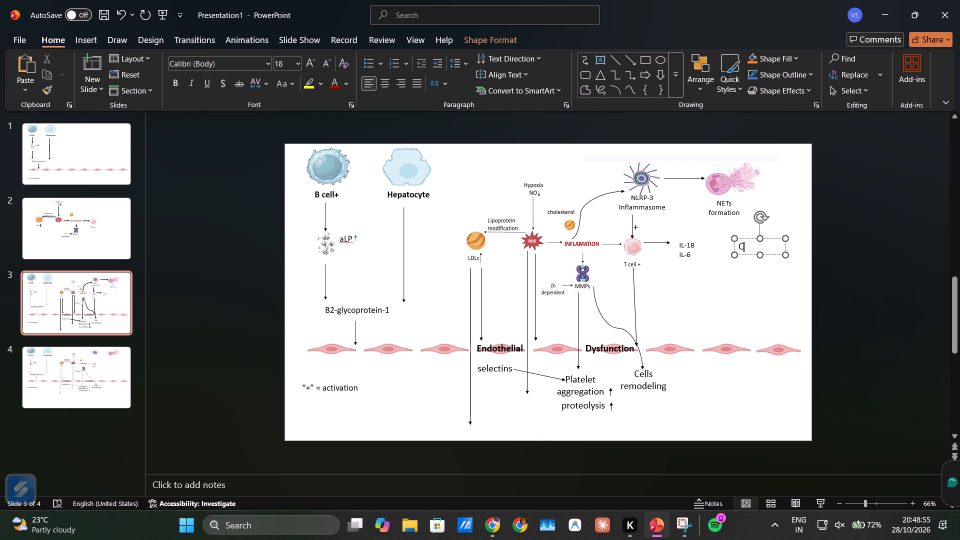
{"action": "key", "text": "r"}
{"action": "key", "text": "p"}
Draw a short vertical arrow about 0.21" long pointing up and place it just after the CRP text.
{"action": "left_click", "coordinate": [633, 59]}
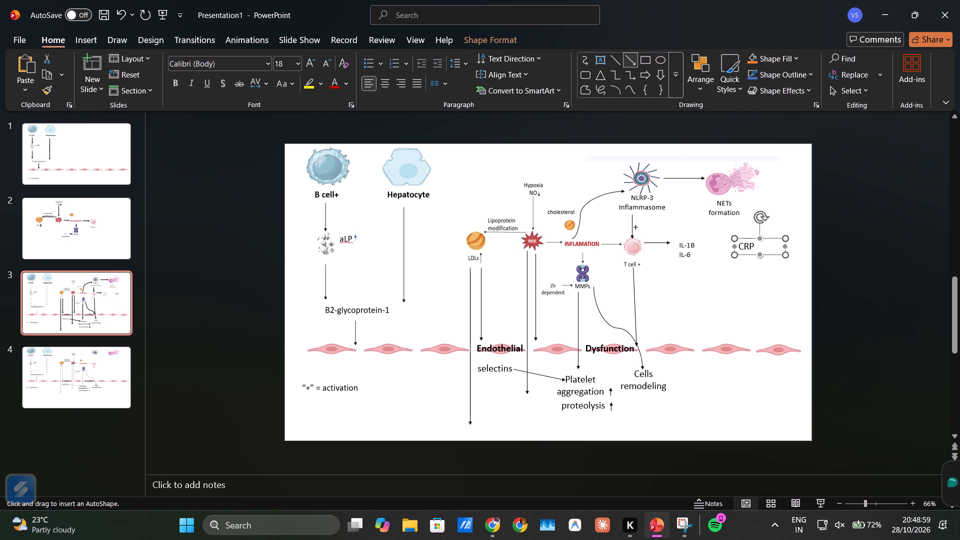
{"action": "left_click_drag", "start_coordinate": [763, 251], "coordinate": [765, 243]}
{"action": "left_click_drag", "start_coordinate": [765, 243], "coordinate": [765, 241]}
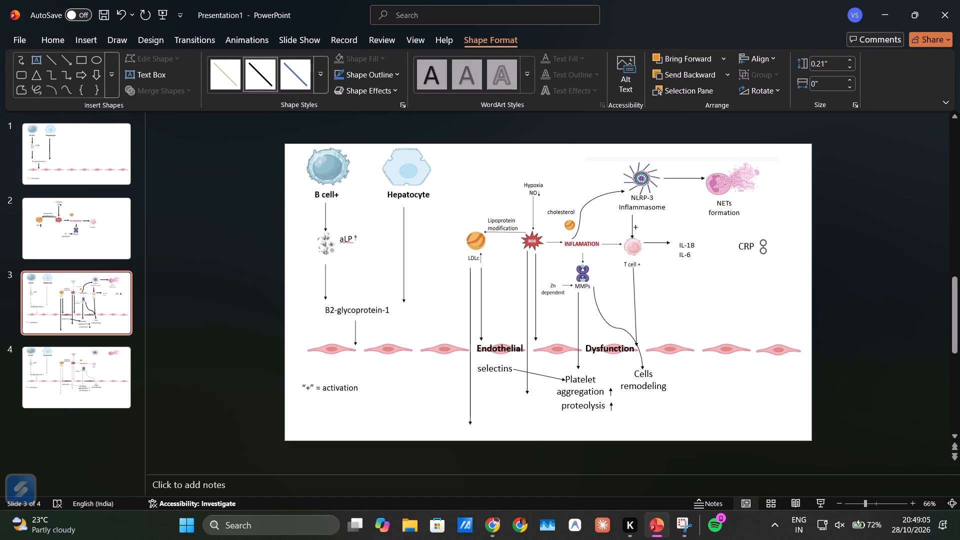
{"action": "left_click", "coordinate": [767, 249]}
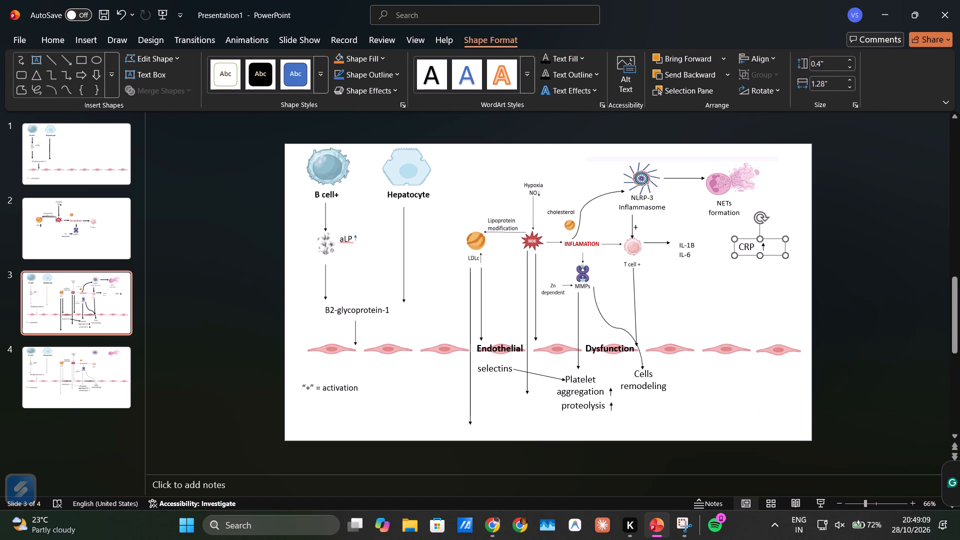
{"action": "left_click", "coordinate": [764, 248]}
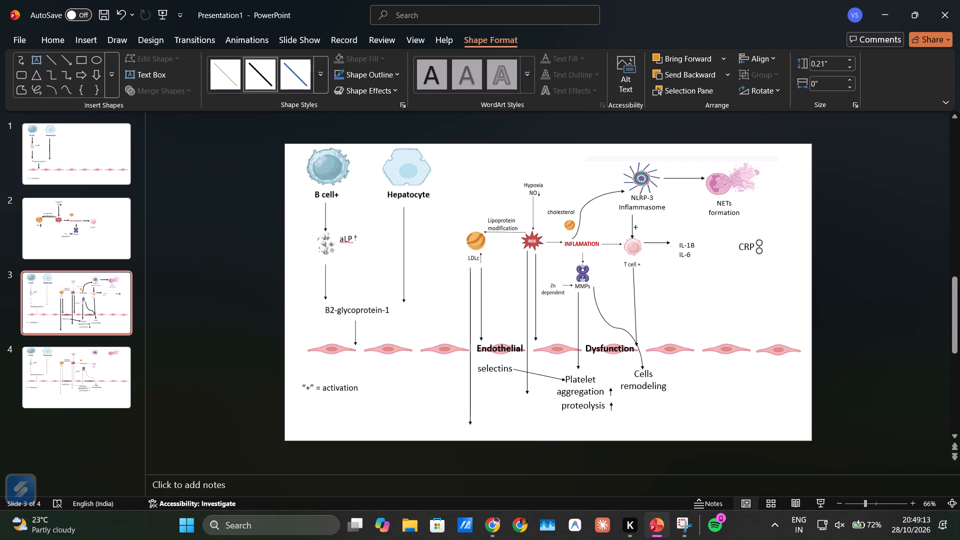
Draw a nearly horizontal straight arrow about 0.91" long from the IL-1B/IL-6 label to the CRP label.
{"action": "left_click", "coordinate": [65, 56]}
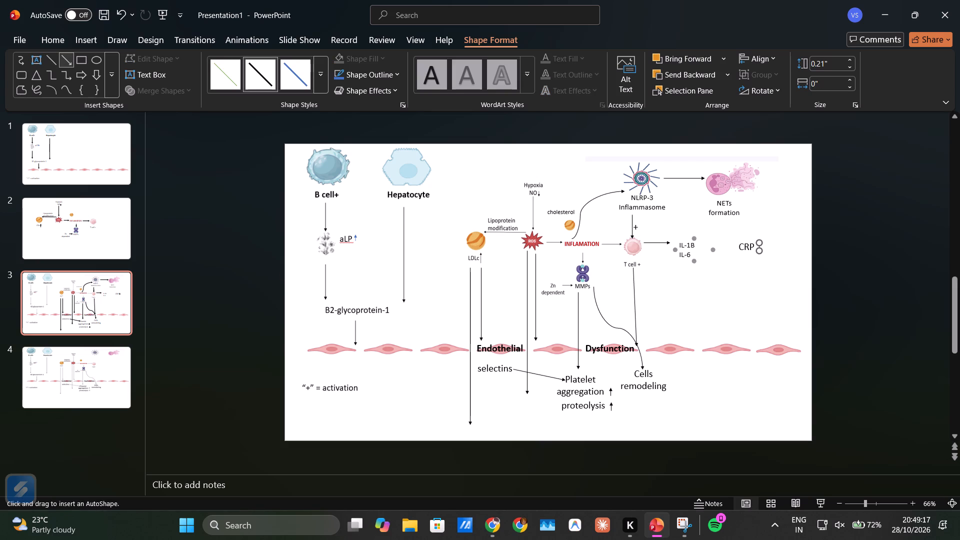
{"action": "left_click_drag", "start_coordinate": [699, 249], "coordinate": [740, 251]}
{"action": "left_click_drag", "start_coordinate": [740, 251], "coordinate": [735, 252]}
{"action": "left_click_drag", "start_coordinate": [735, 252], "coordinate": [737, 251]}
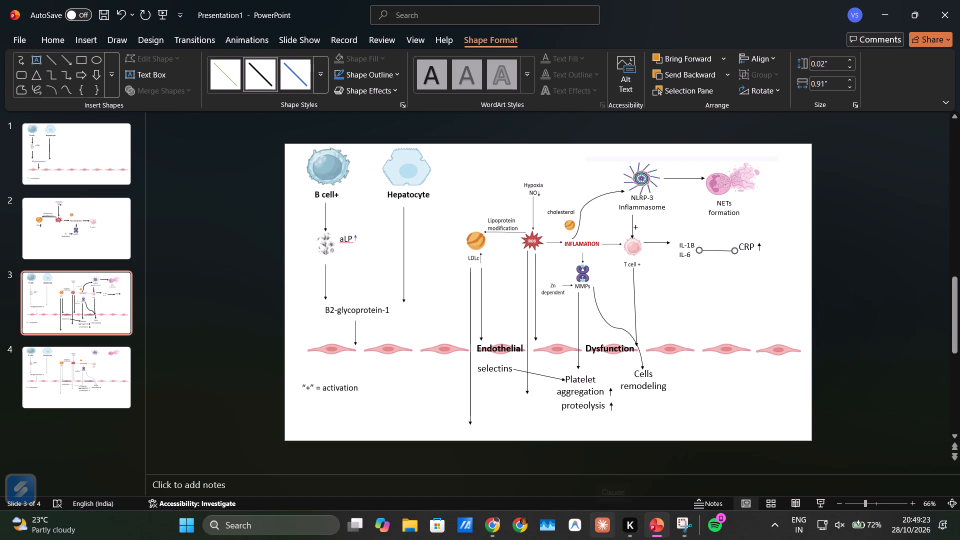
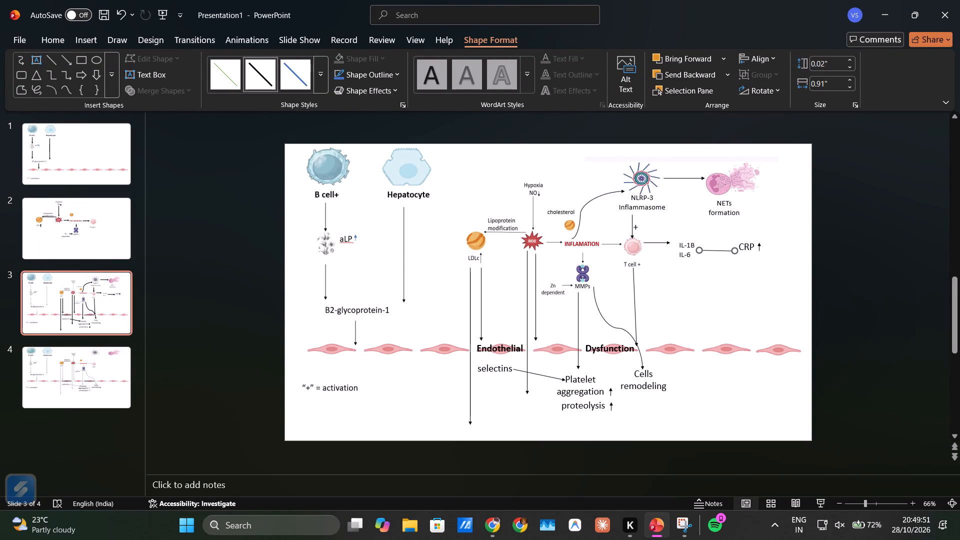
Draw a straight vertical arrow about 3.46" long from the CRP label down past the endothelial cell row.
{"action": "left_click", "coordinate": [764, 306]}
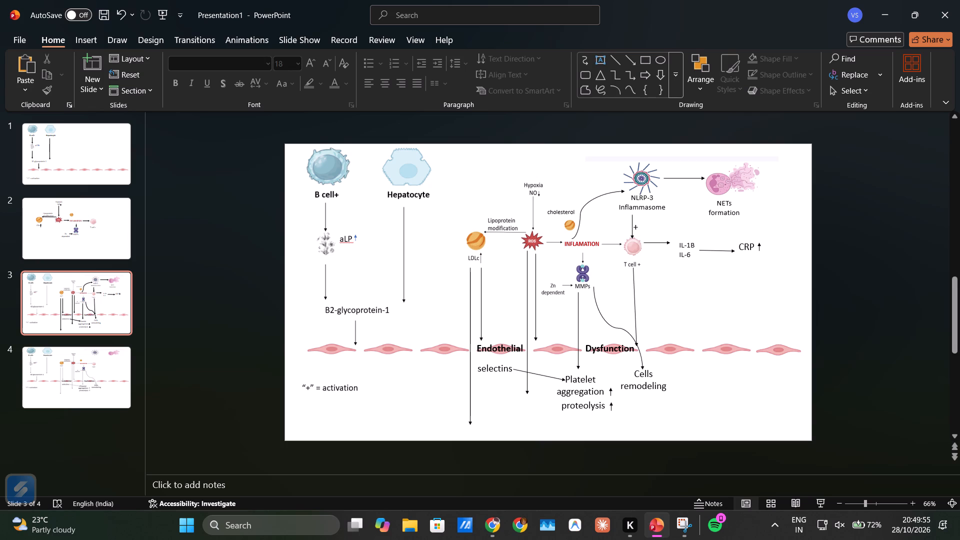
{"action": "left_click", "coordinate": [628, 59]}
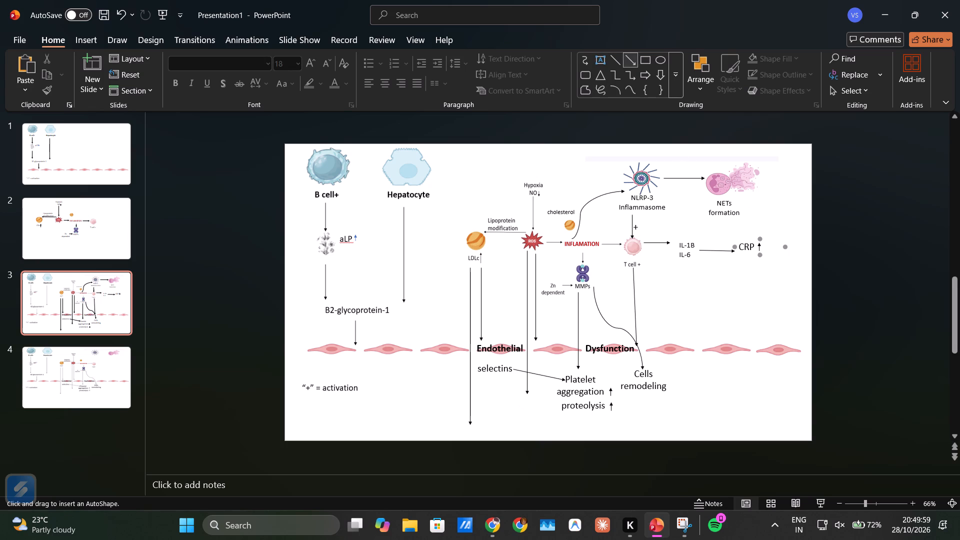
{"action": "left_click_drag", "start_coordinate": [748, 254], "coordinate": [757, 367]}
{"action": "left_click_drag", "start_coordinate": [757, 367], "coordinate": [753, 377]}
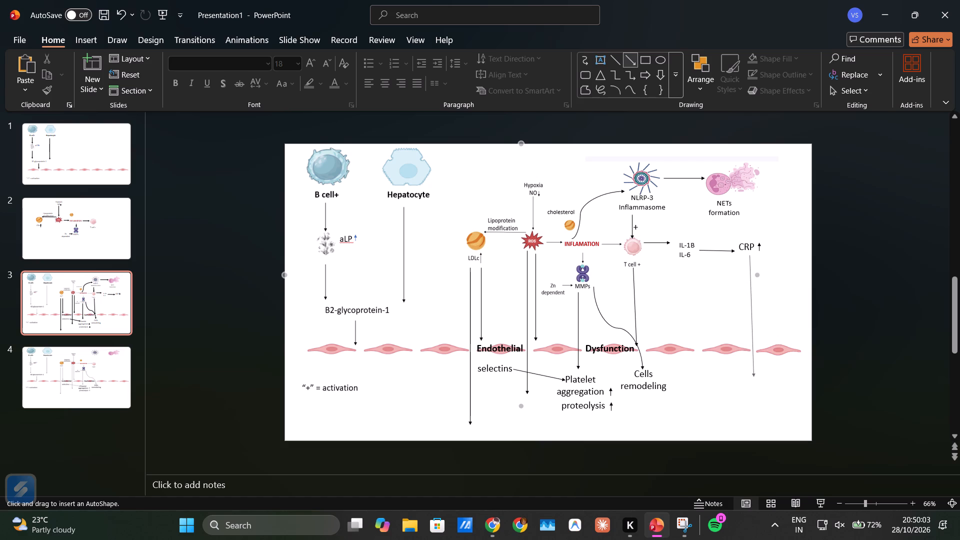
{"action": "left_click_drag", "start_coordinate": [753, 377], "coordinate": [751, 436]}
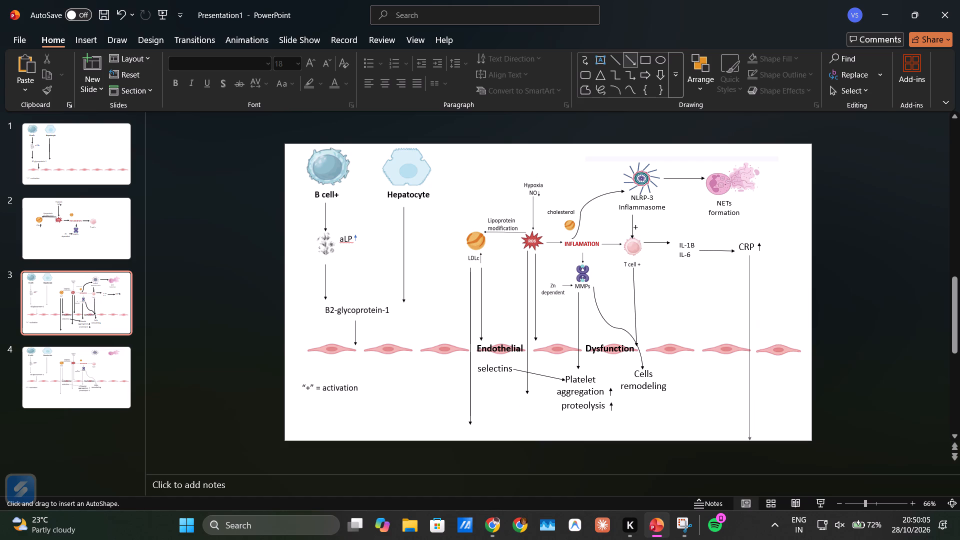
{"action": "left_click_drag", "start_coordinate": [751, 436], "coordinate": [750, 401]}
{"action": "left_click_drag", "start_coordinate": [750, 401], "coordinate": [751, 393]}
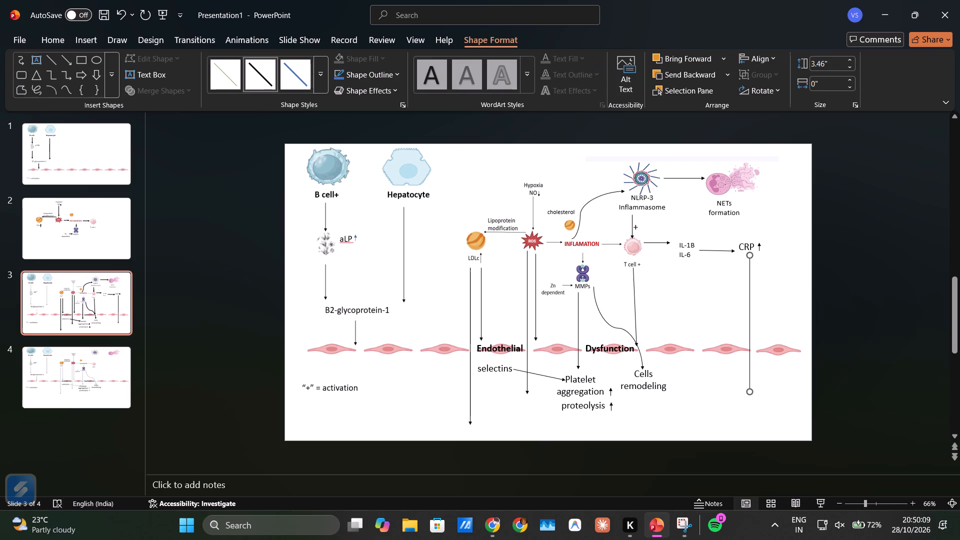
{"action": "left_click", "coordinate": [791, 416]}
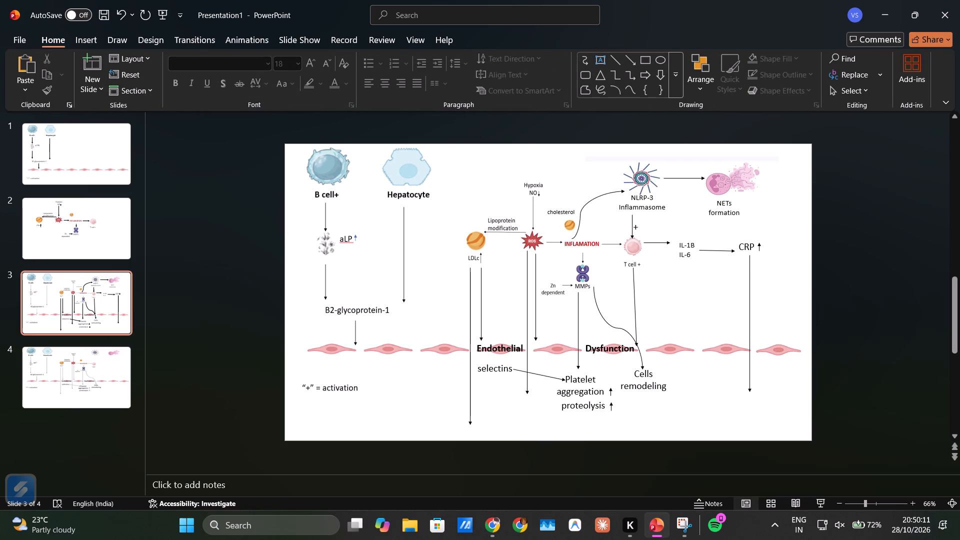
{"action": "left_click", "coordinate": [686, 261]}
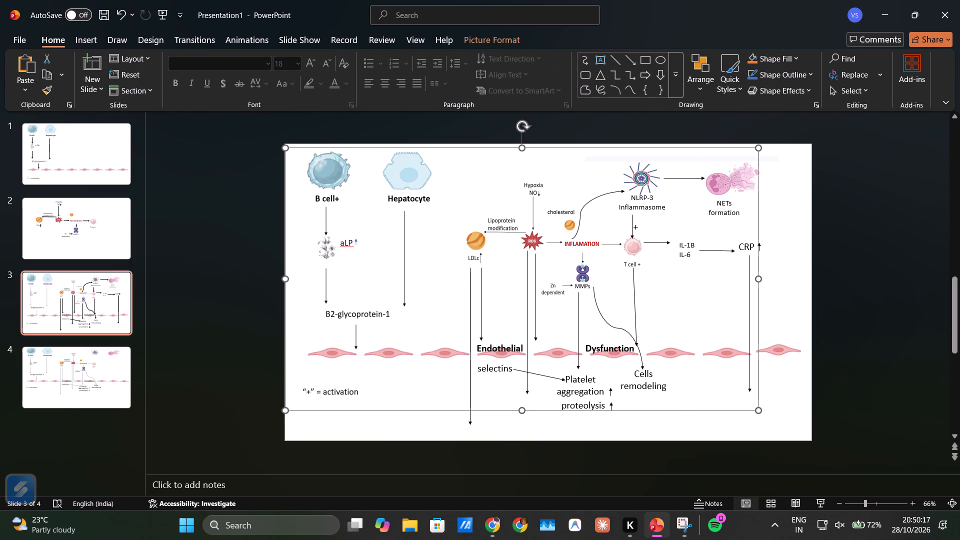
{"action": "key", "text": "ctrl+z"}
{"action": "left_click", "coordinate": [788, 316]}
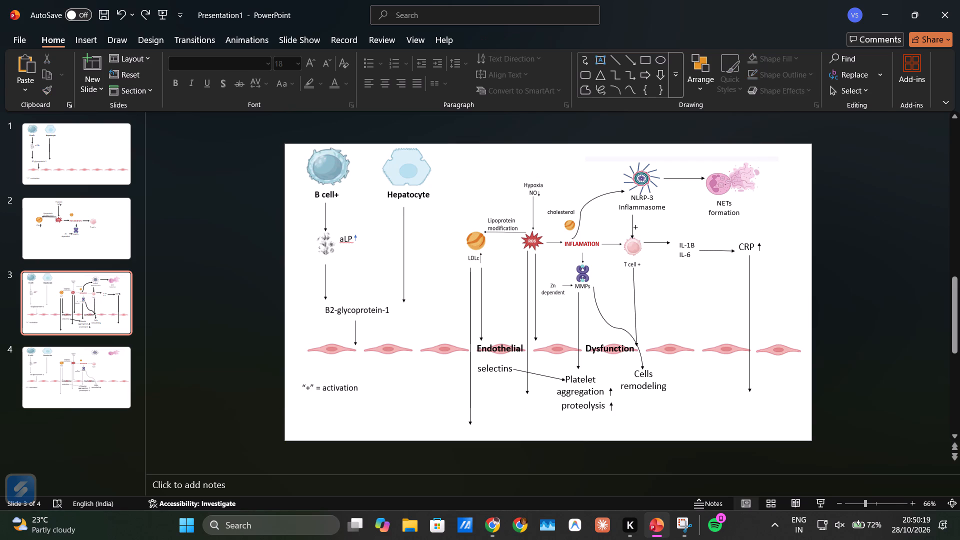
Draw a straight vertical arrow about 0.99" long pointing down from below the IL-6 label.
{"action": "left_click", "coordinate": [632, 59]}
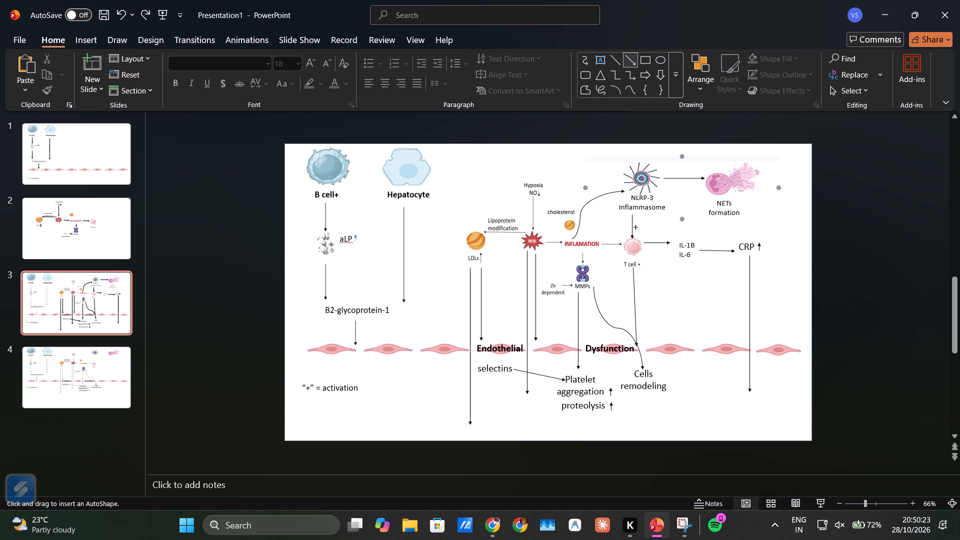
{"action": "left_click_drag", "start_coordinate": [688, 265], "coordinate": [687, 276]}
{"action": "left_click_drag", "start_coordinate": [687, 276], "coordinate": [689, 317]}
{"action": "left_click_drag", "start_coordinate": [689, 317], "coordinate": [689, 310]}
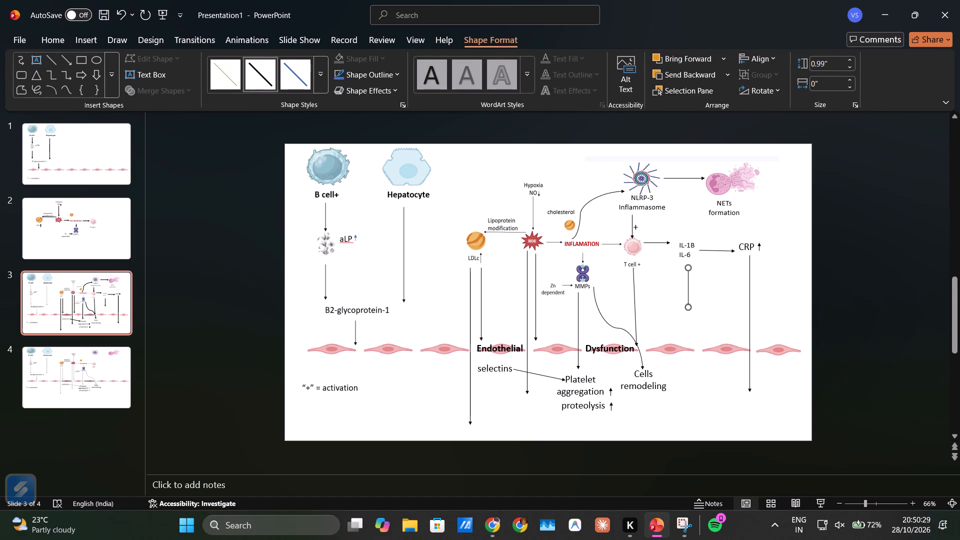
Switch to BioRender, search the icons for "ICAM 1" and add the ICAM-1 (monomer, schematic) icon to the canvas.
{"action": "left_click", "coordinate": [486, 532]}
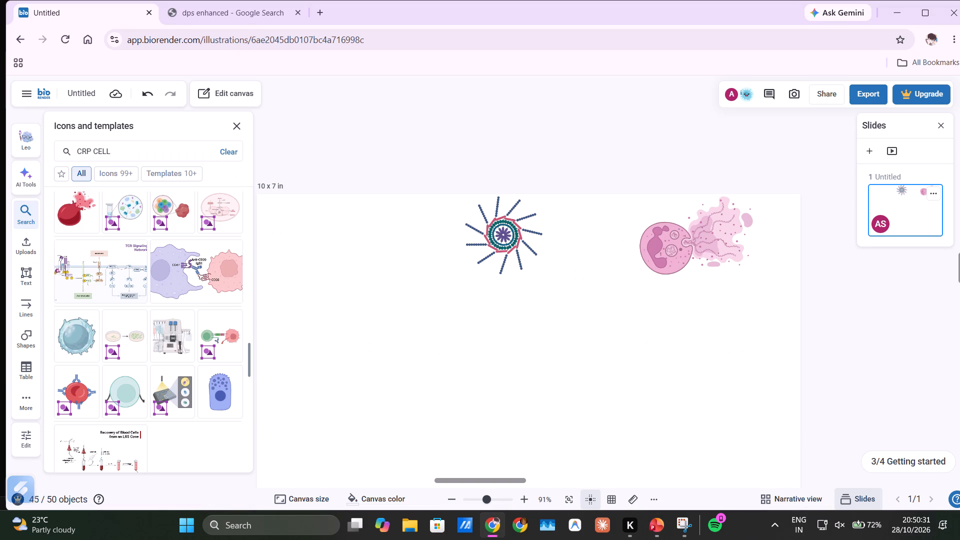
{"action": "left_click", "coordinate": [132, 153]}
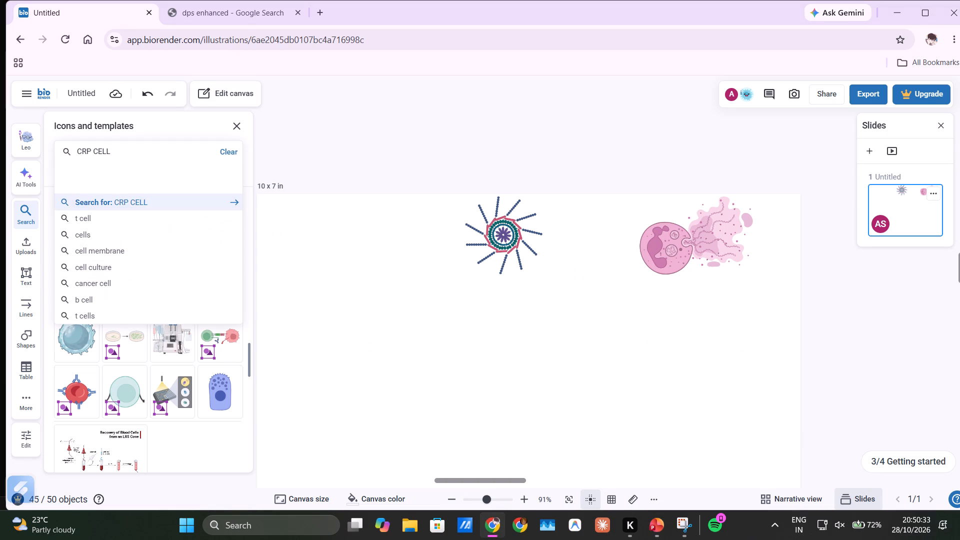
{"action": "left_click", "coordinate": [233, 155]}
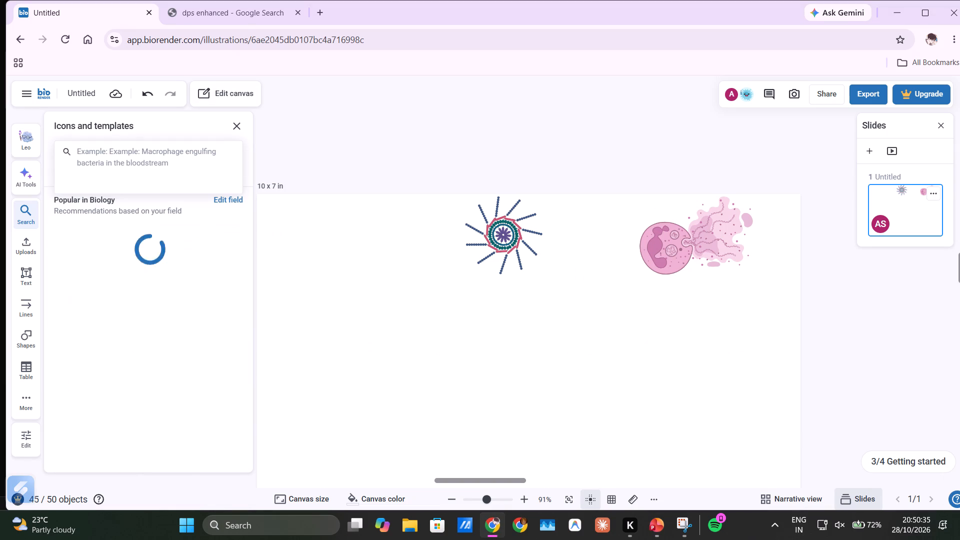
{"action": "left_click", "coordinate": [122, 155]}
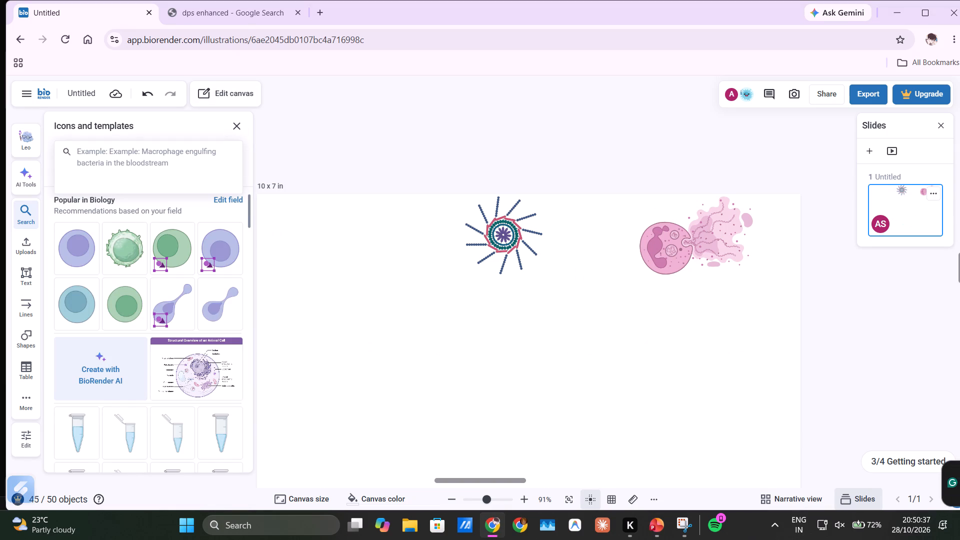
{"action": "key", "text": "i"}
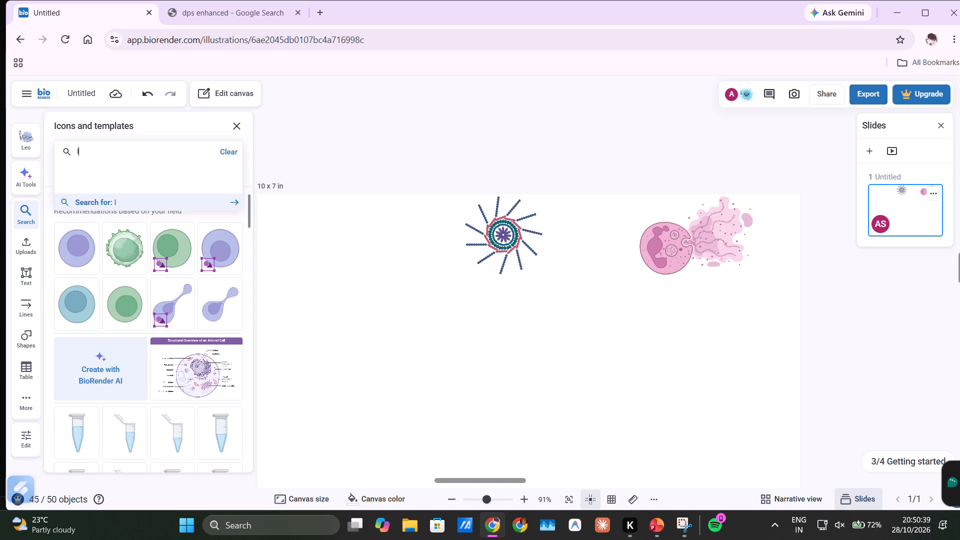
{"action": "key", "text": "c"}
{"action": "type", "text": "AM"}
{"action": "key", "text": "space"}
{"action": "type", "text": "1"}
{"action": "key", "text": "Return"}
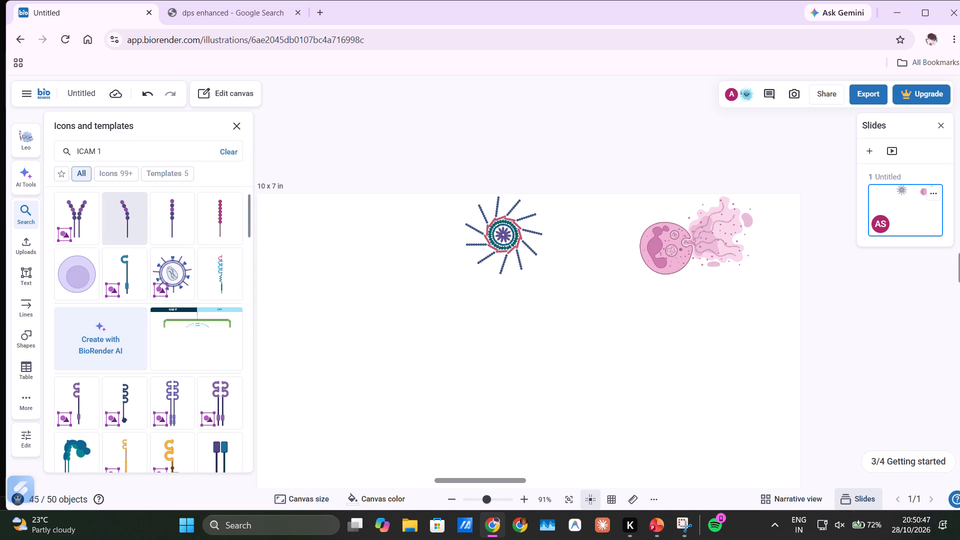
{"action": "left_click", "coordinate": [168, 212]}
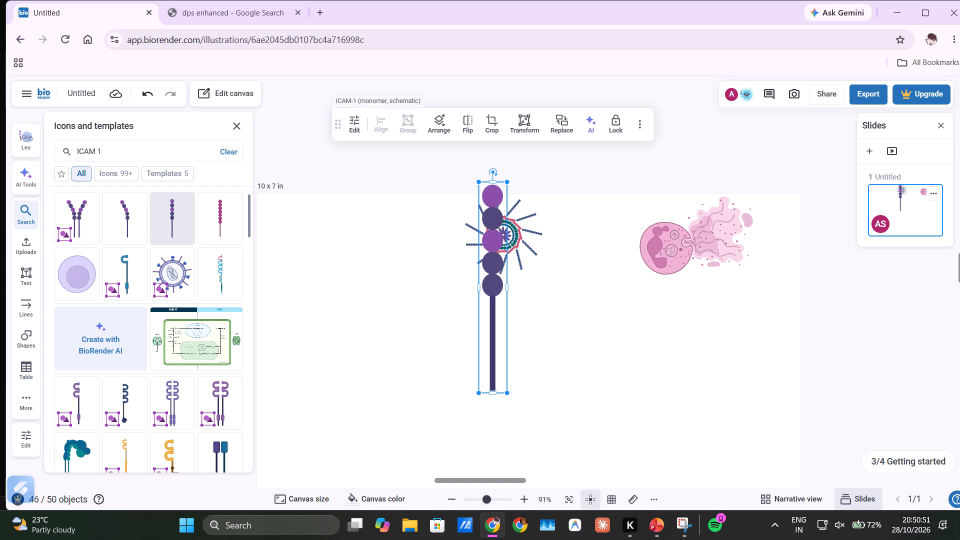
{"action": "left_click", "coordinate": [639, 118]}
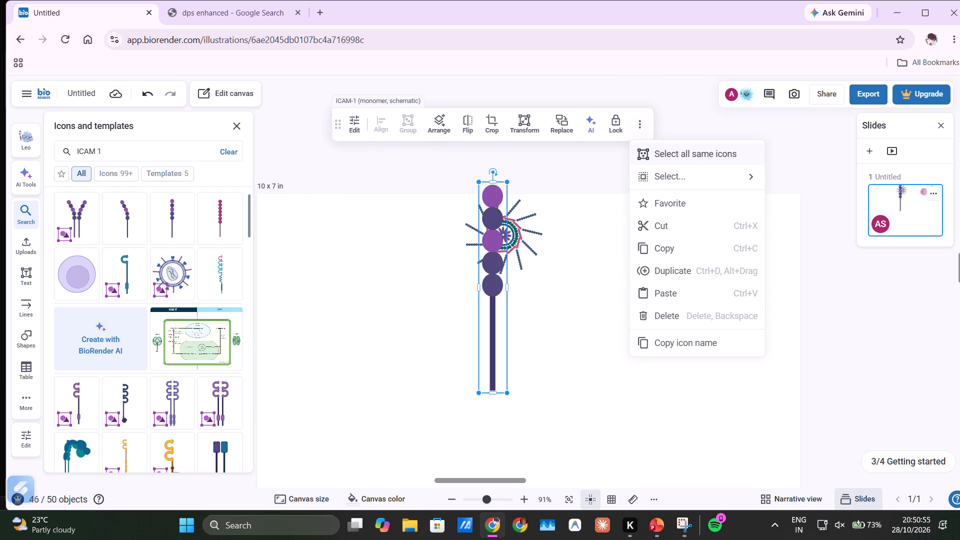
{"action": "left_click", "coordinate": [549, 307]}
Rotate the ICAM-1 icon a quarter turn clockwise so it lies horizontally, and shrink it to a little over a third of its length.
{"action": "left_click", "coordinate": [494, 211]}
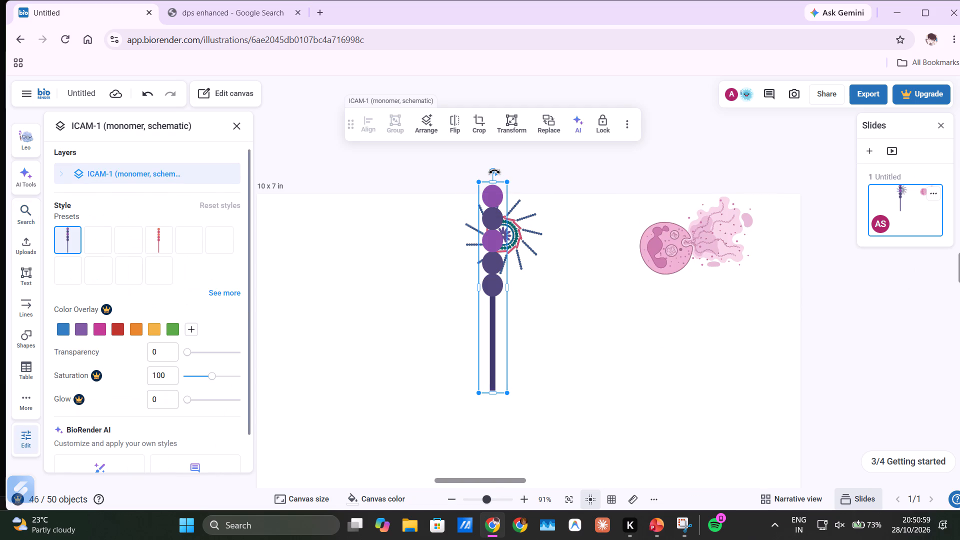
{"action": "left_click", "coordinate": [494, 172]}
{"action": "left_click_drag", "start_coordinate": [494, 172], "coordinate": [577, 242]}
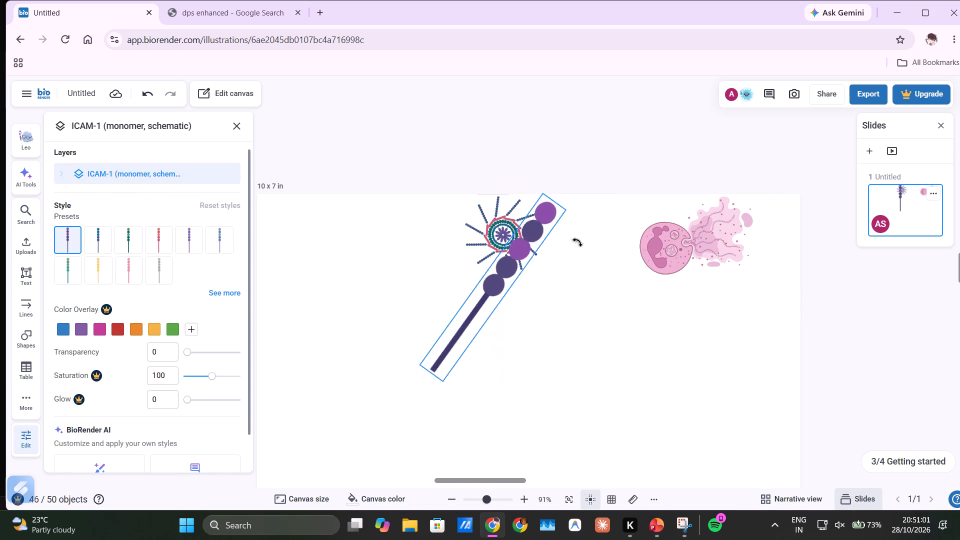
{"action": "left_click_drag", "start_coordinate": [577, 242], "coordinate": [616, 302]}
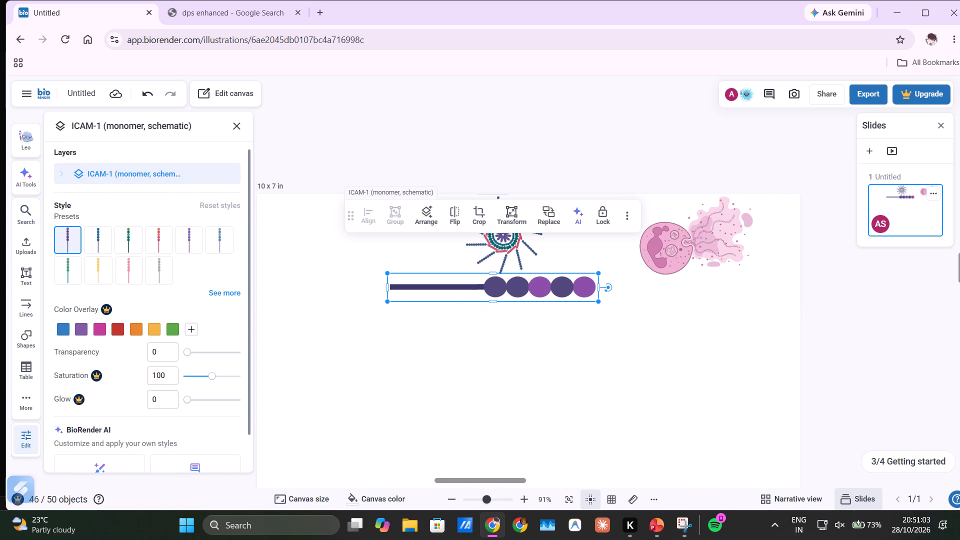
{"action": "left_click_drag", "start_coordinate": [598, 302], "coordinate": [509, 301]}
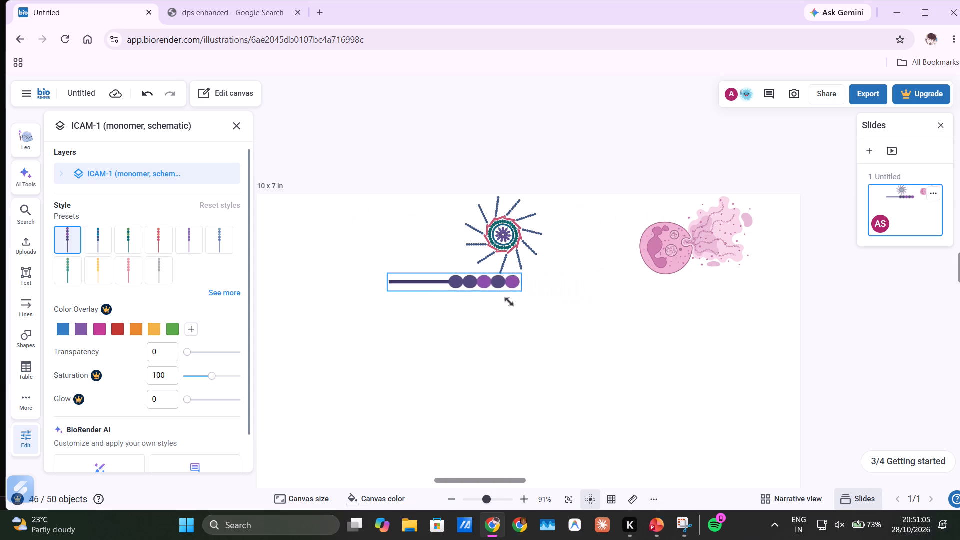
{"action": "left_click_drag", "start_coordinate": [509, 301], "coordinate": [461, 292]}
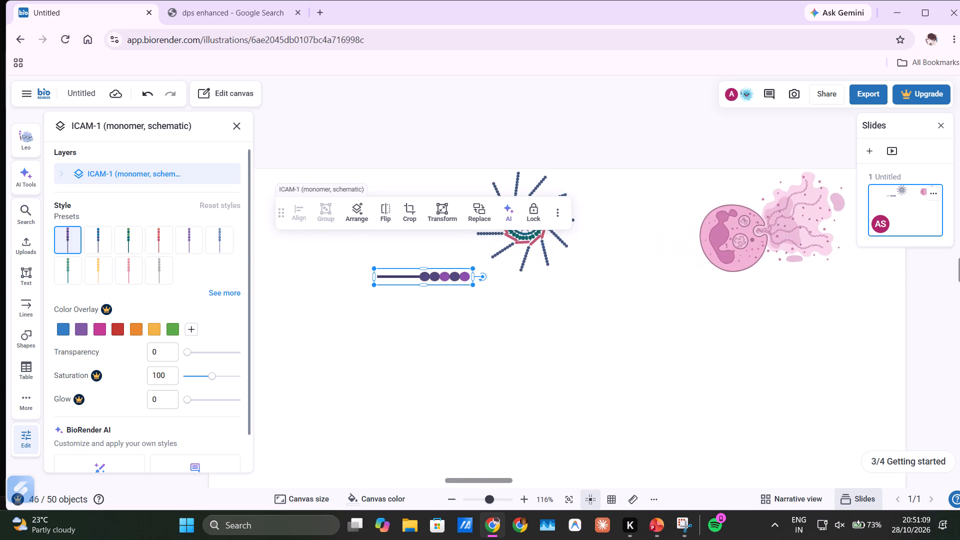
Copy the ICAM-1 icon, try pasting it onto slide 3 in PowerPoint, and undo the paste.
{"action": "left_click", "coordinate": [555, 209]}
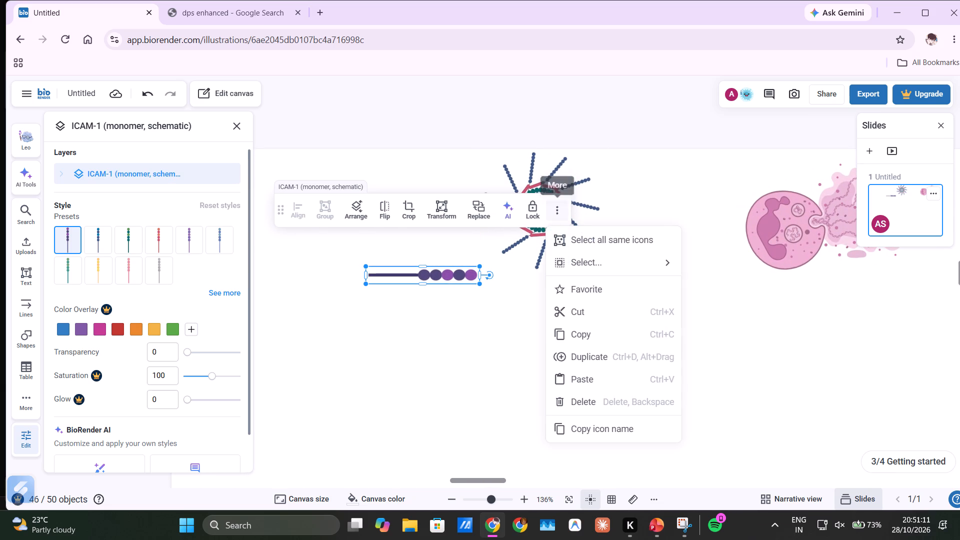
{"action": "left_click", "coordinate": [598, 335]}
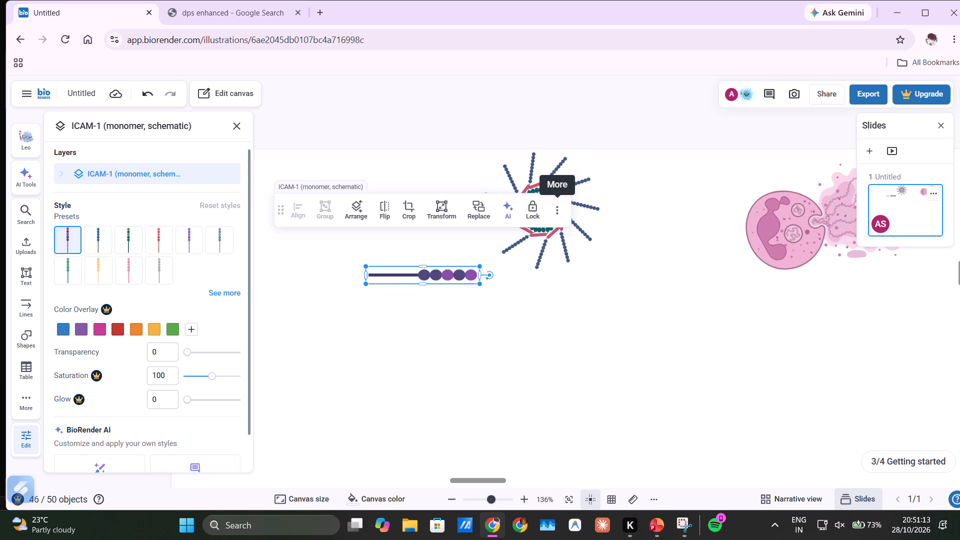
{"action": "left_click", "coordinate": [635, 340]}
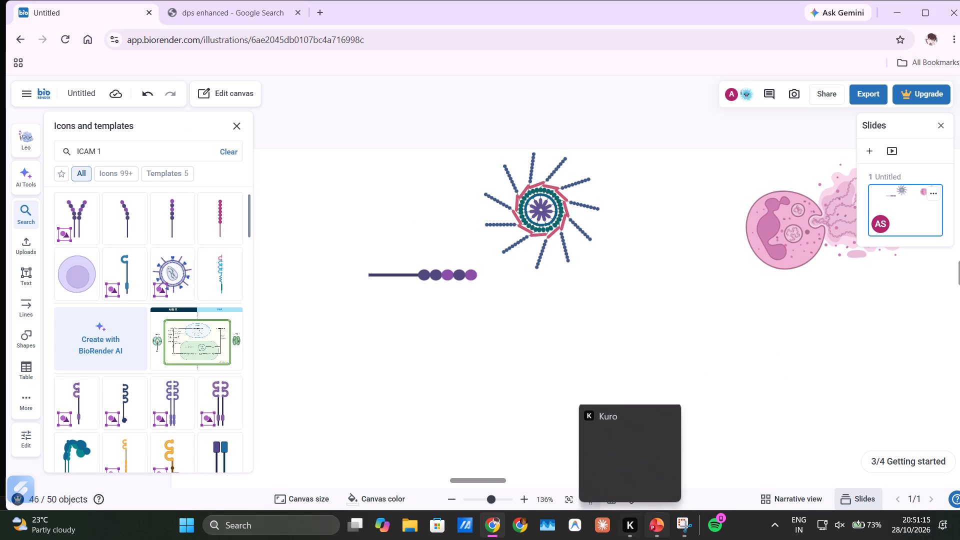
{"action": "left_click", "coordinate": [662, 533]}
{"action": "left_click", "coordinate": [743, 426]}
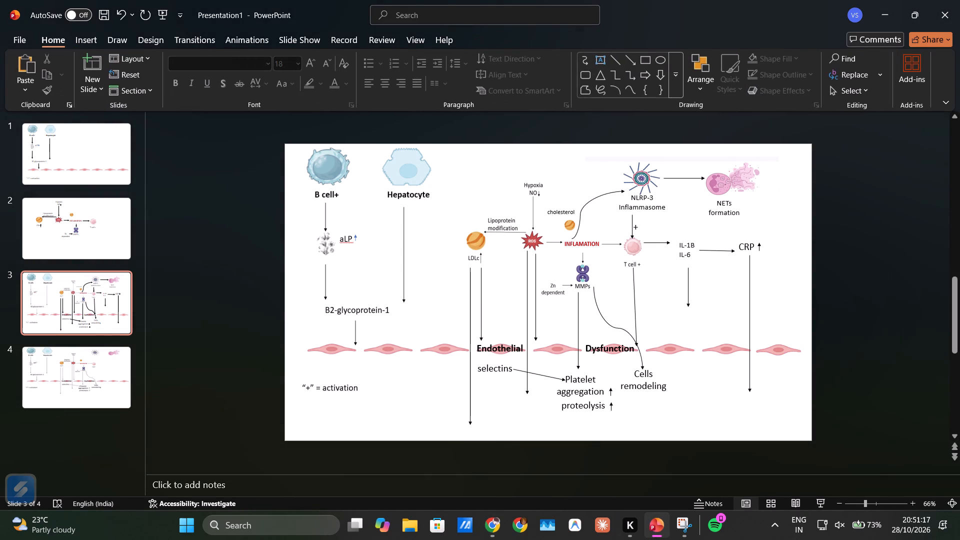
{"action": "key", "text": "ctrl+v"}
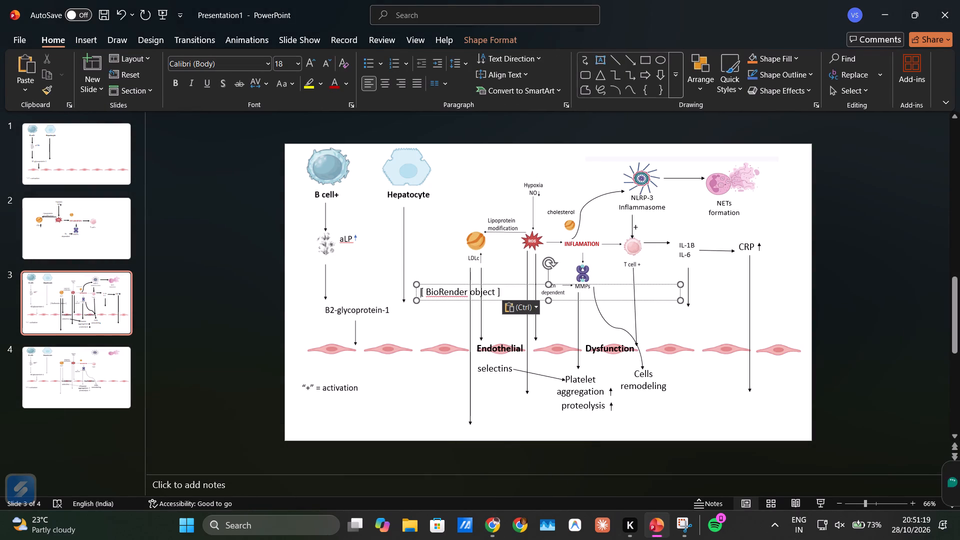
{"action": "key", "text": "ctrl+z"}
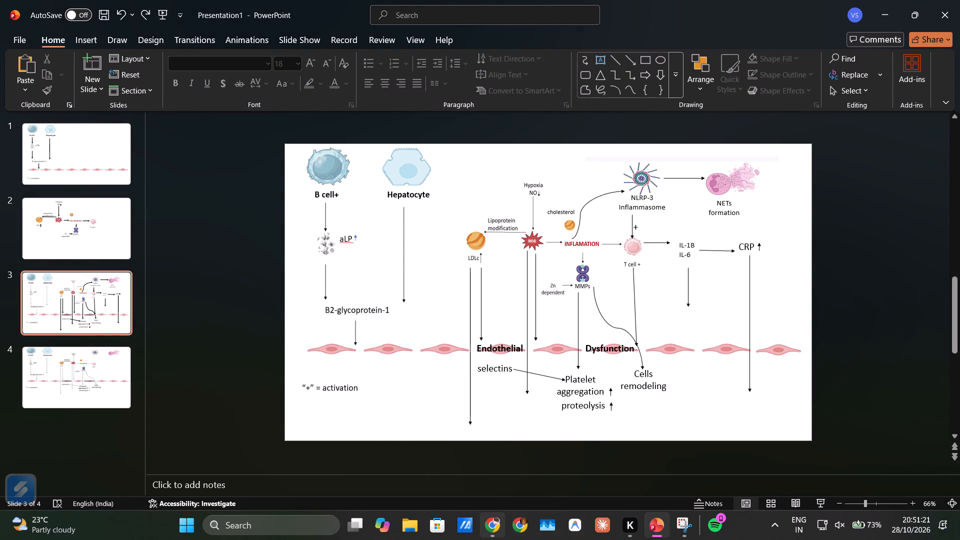
Switch to BioRender, capture a tight rectangular screenshot of the horizontal ICAM-1 icon with Snipping Tool, and copy the snip.
{"action": "left_click", "coordinate": [496, 528]}
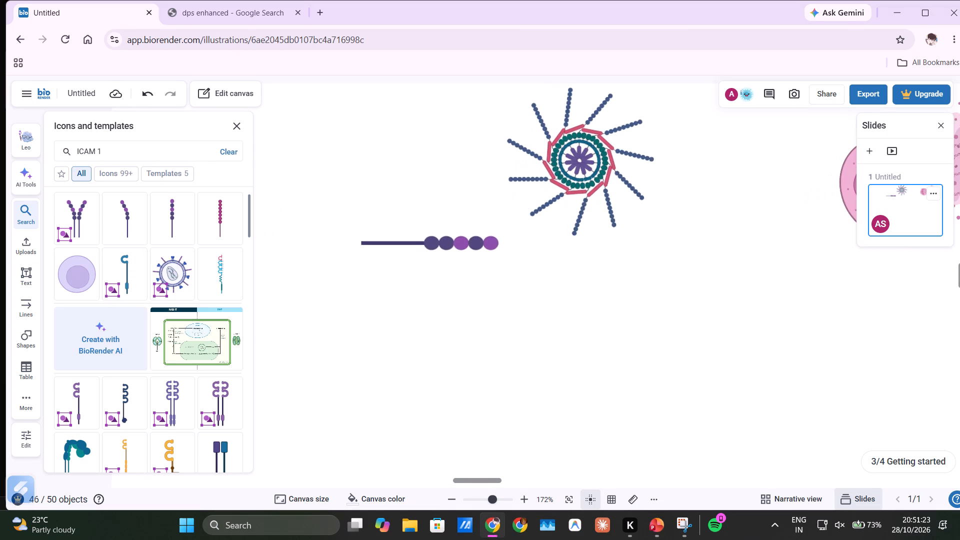
{"action": "key", "text": "shift+super+s"}
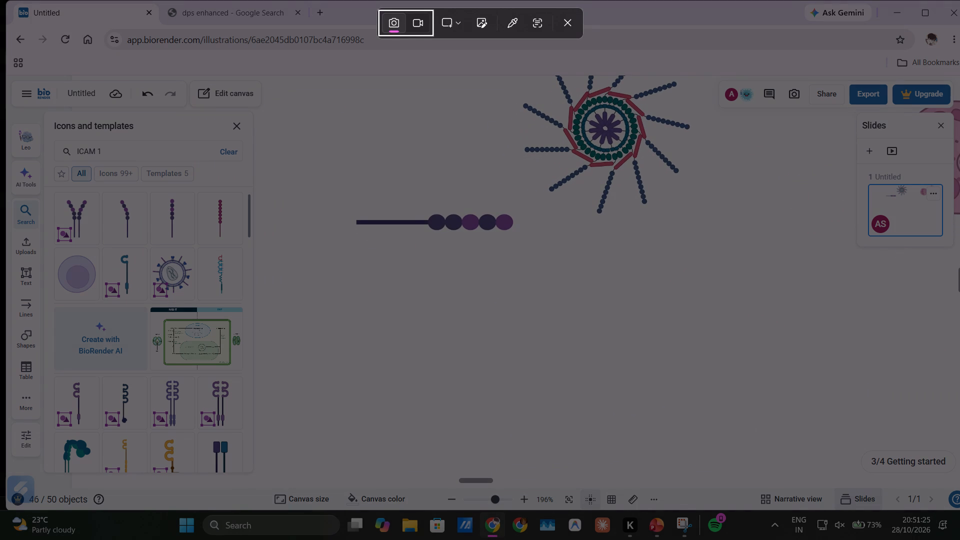
{"action": "left_click_drag", "start_coordinate": [336, 203], "coordinate": [530, 274]}
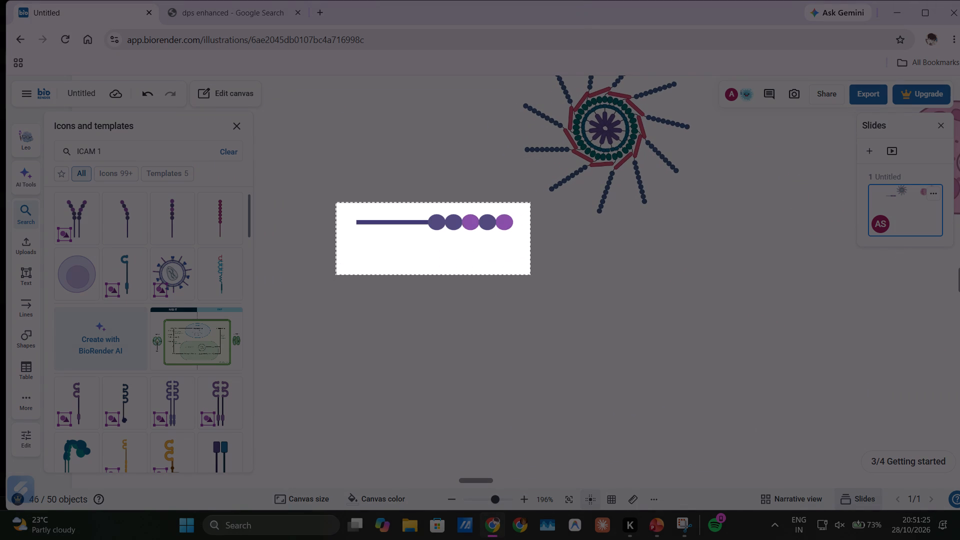
{"action": "left_click_drag", "start_coordinate": [530, 274], "coordinate": [525, 249]}
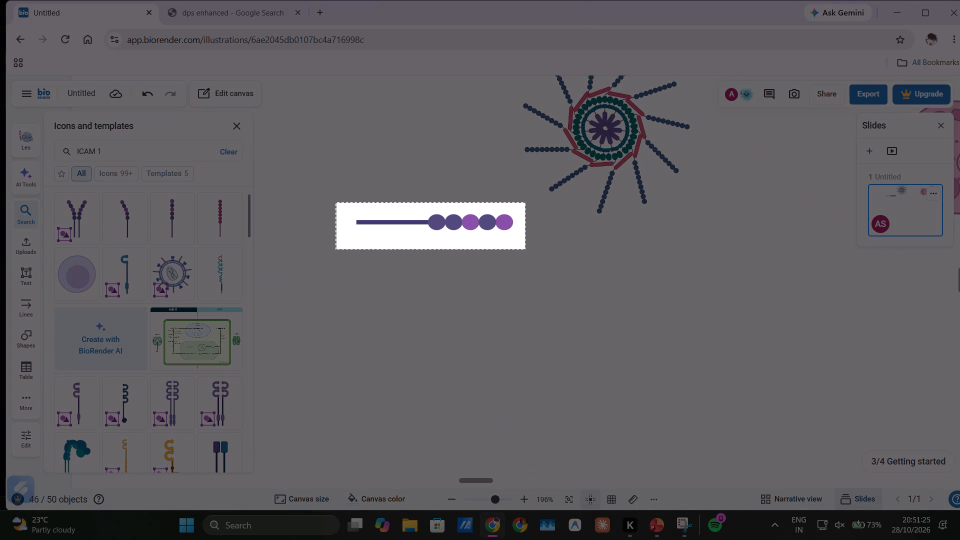
{"action": "left_click_drag", "start_coordinate": [525, 249], "coordinate": [525, 248]}
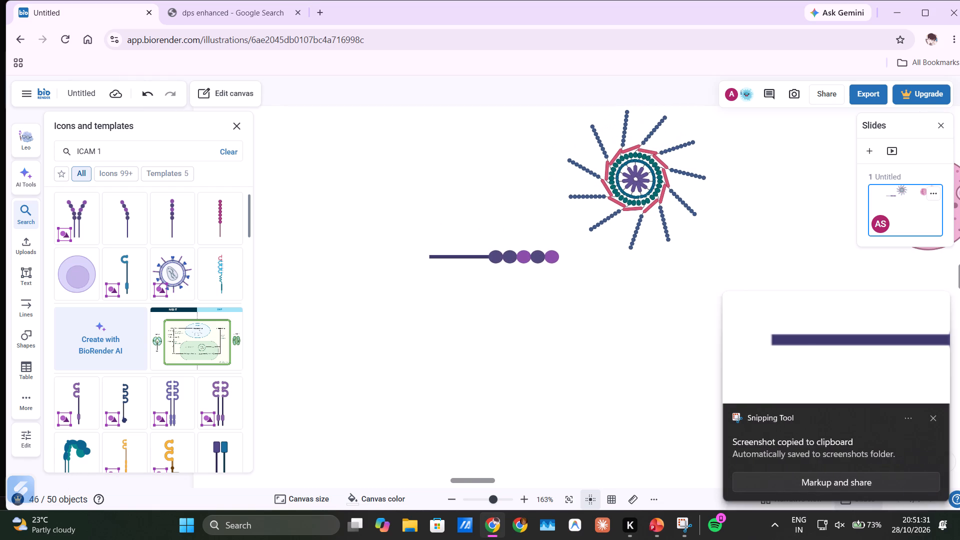
{"action": "scroll", "coordinate": [784, 426], "scroll_direction": "down", "scroll_amount": 4, "text": "ctrl"}
{"action": "left_click", "coordinate": [843, 366]}
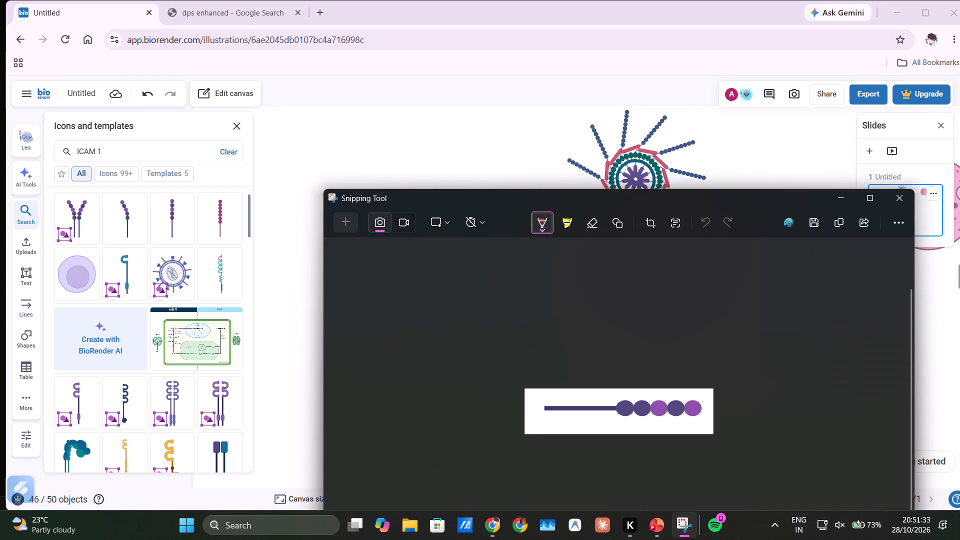
{"action": "left_click", "coordinate": [841, 220]}
{"action": "left_click", "coordinate": [897, 203]}
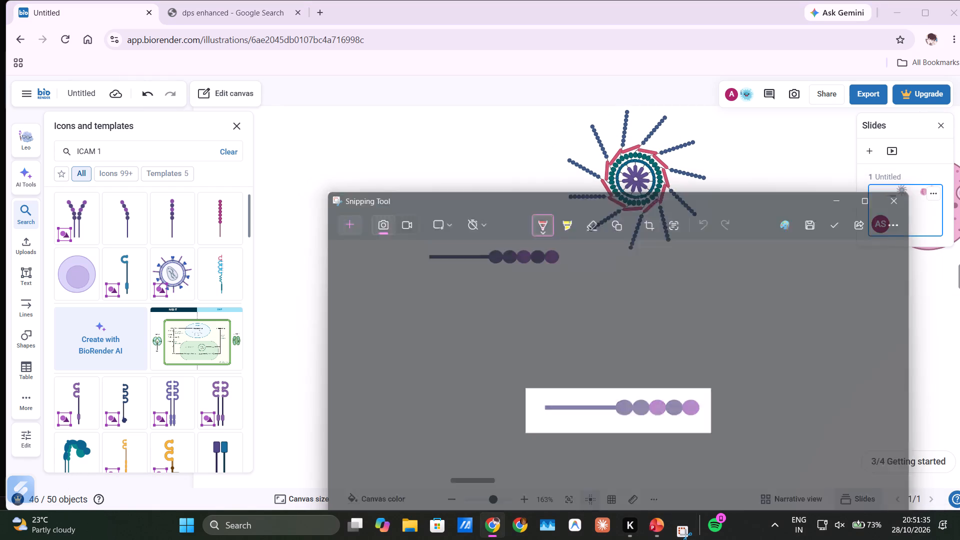
Paste the ICAM-1 snip onto slide 3 in PowerPoint, shrink it to 1.64" by 0.36", and place it beneath the IL-6 arrow.
{"action": "left_click", "coordinate": [692, 534]}
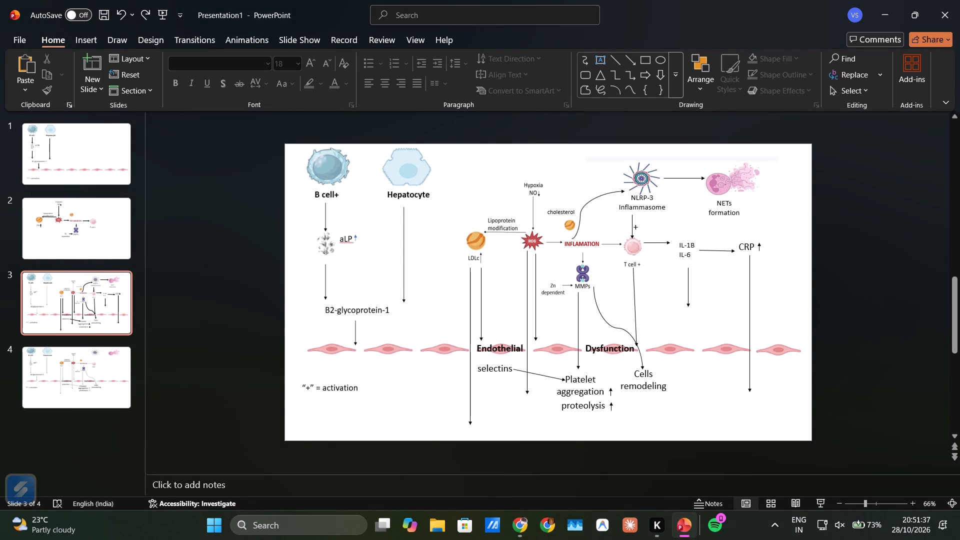
{"action": "key", "text": "ctrl+v"}
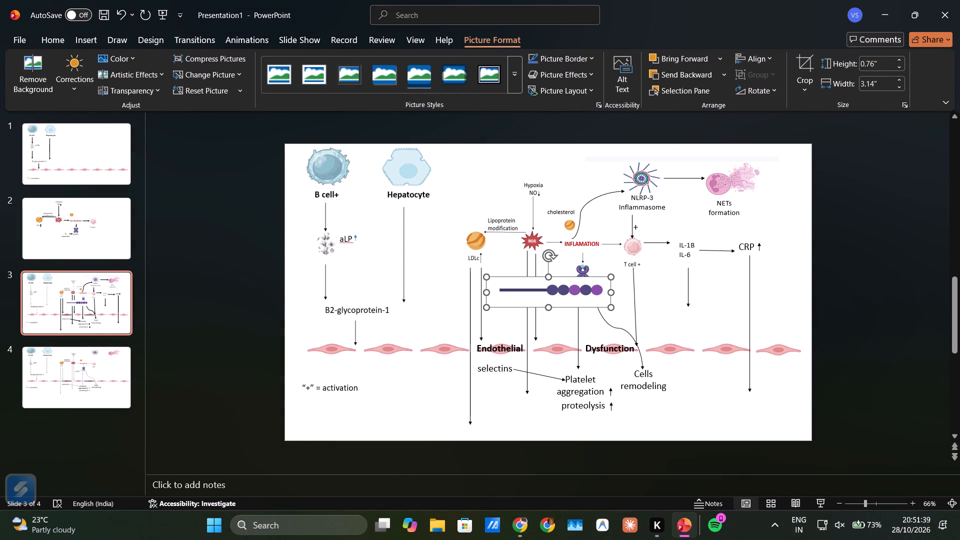
{"action": "left_click_drag", "start_coordinate": [608, 295], "coordinate": [551, 291]}
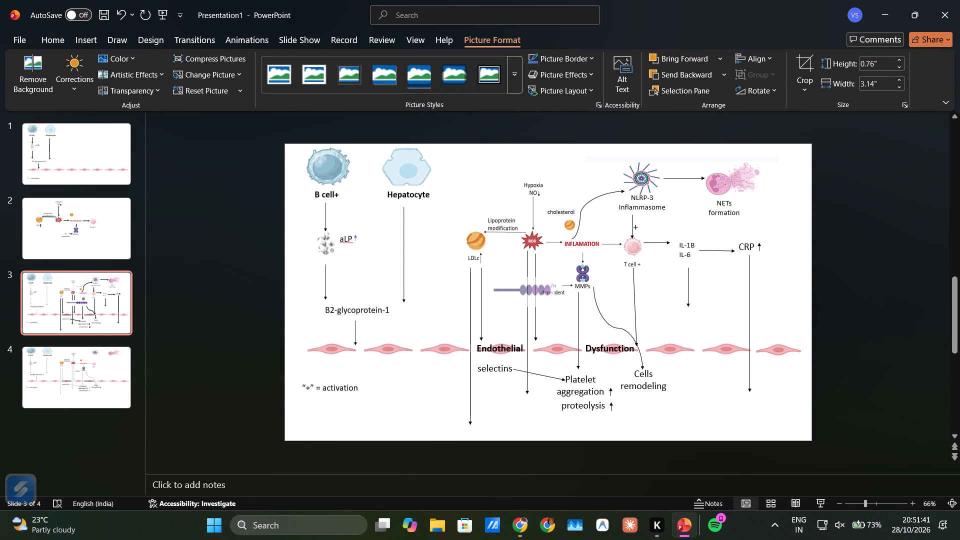
{"action": "left_click_drag", "start_coordinate": [551, 291], "coordinate": [551, 291]}
{"action": "left_click_drag", "start_coordinate": [517, 308], "coordinate": [521, 291]}
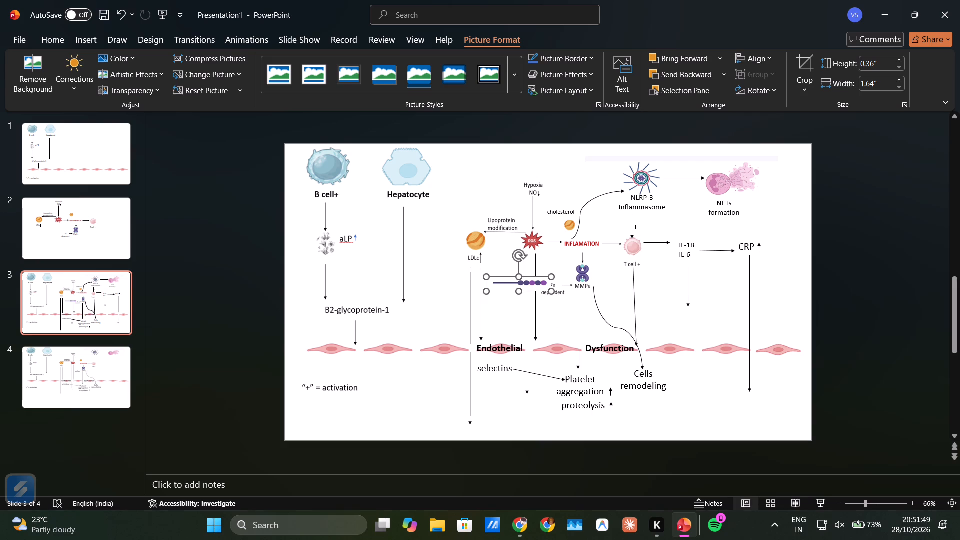
{"action": "left_click_drag", "start_coordinate": [511, 286], "coordinate": [679, 320]}
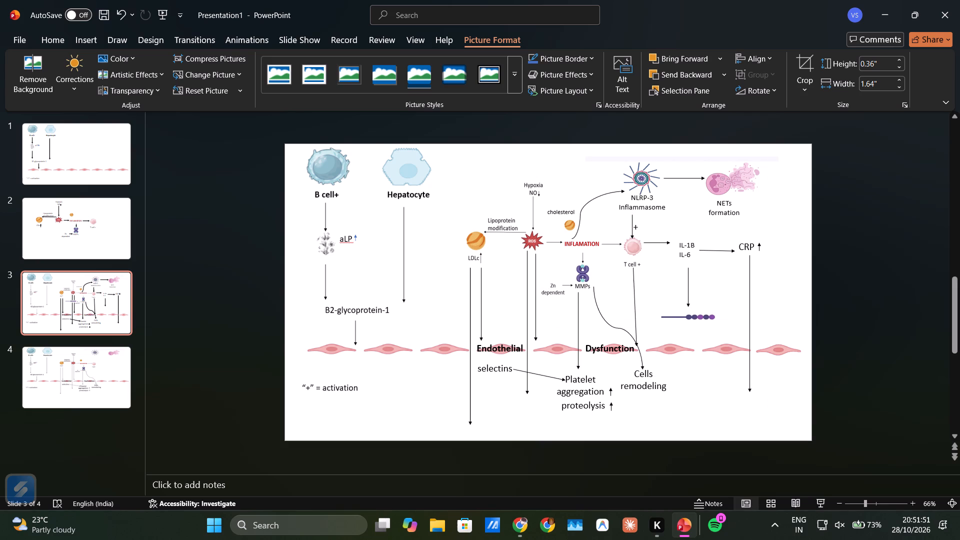
{"action": "left_click_drag", "start_coordinate": [679, 320], "coordinate": [679, 319]}
{"action": "left_click_drag", "start_coordinate": [679, 319], "coordinate": [678, 316]}
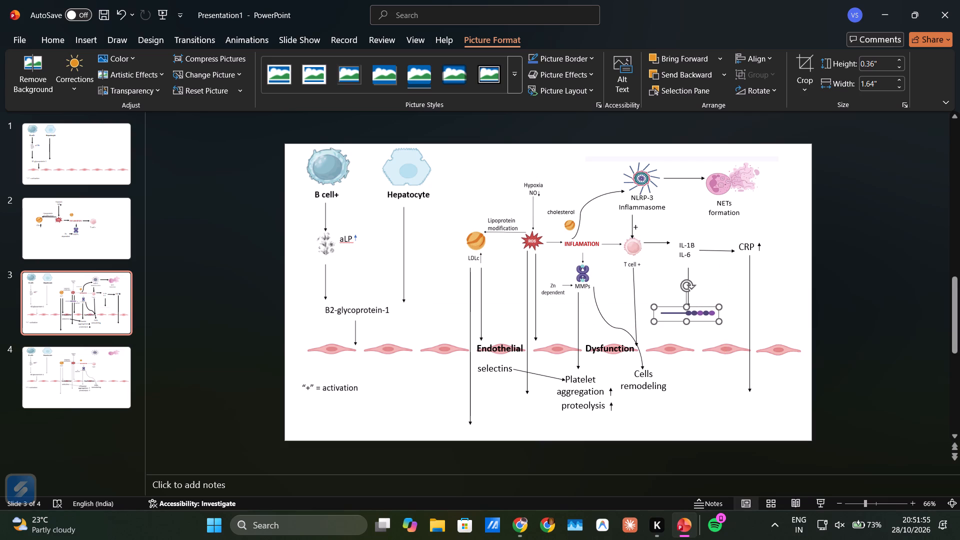
Apply the Sharpen: 25% picture correction to the ICAM-1 image.
{"action": "scroll", "coordinate": [719, 339], "scroll_direction": "up", "scroll_amount": 4, "text": "ctrl"}
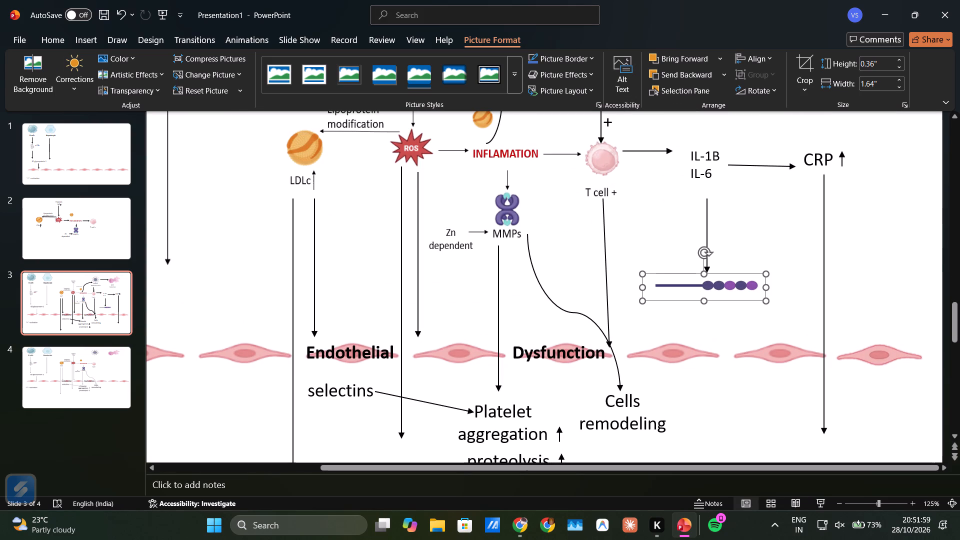
{"action": "left_click", "coordinate": [79, 76]}
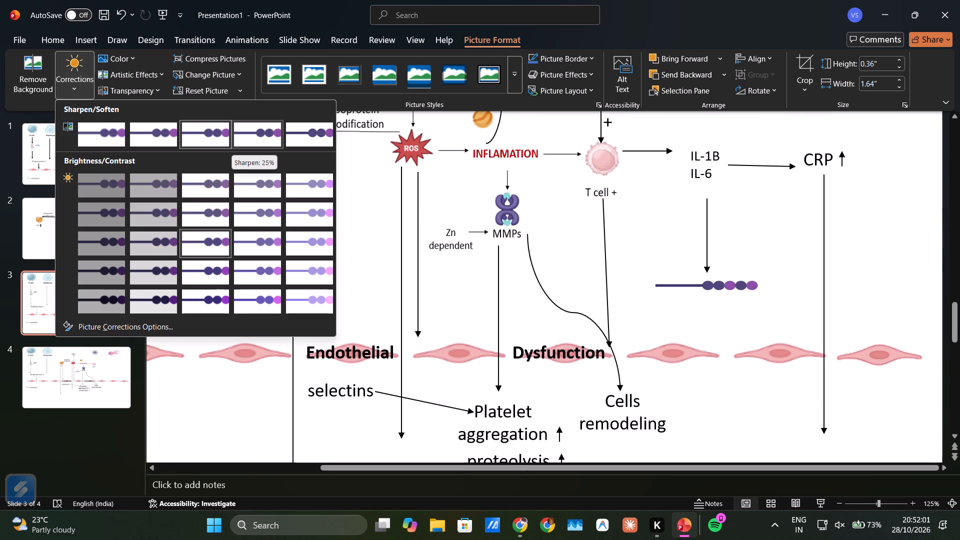
{"action": "left_click", "coordinate": [270, 134]}
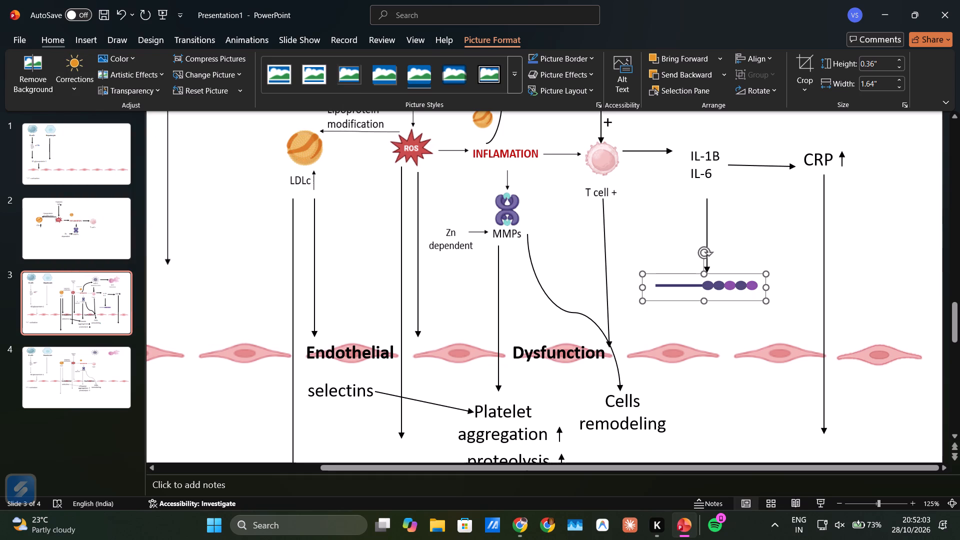
Add a text box labelled ICAM1, wide enough for one line, and place it just below the ICAM-1 image.
{"action": "left_click", "coordinate": [66, 44]}
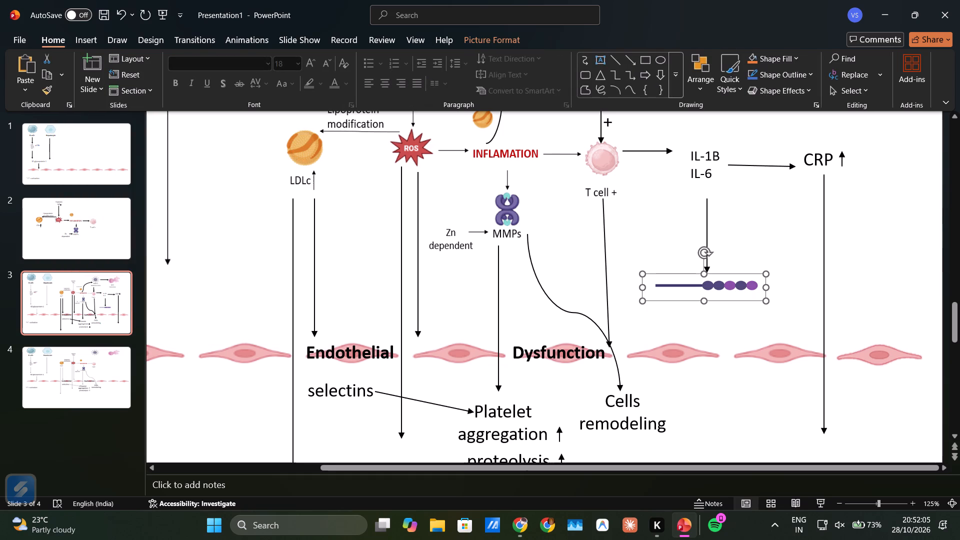
{"action": "left_click", "coordinate": [596, 56]}
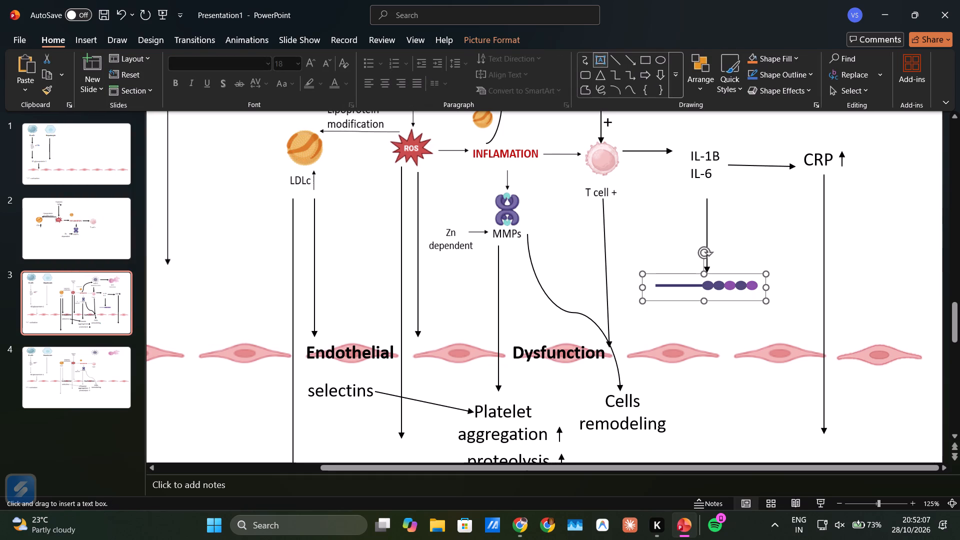
{"action": "left_click_drag", "start_coordinate": [671, 307], "coordinate": [701, 311]}
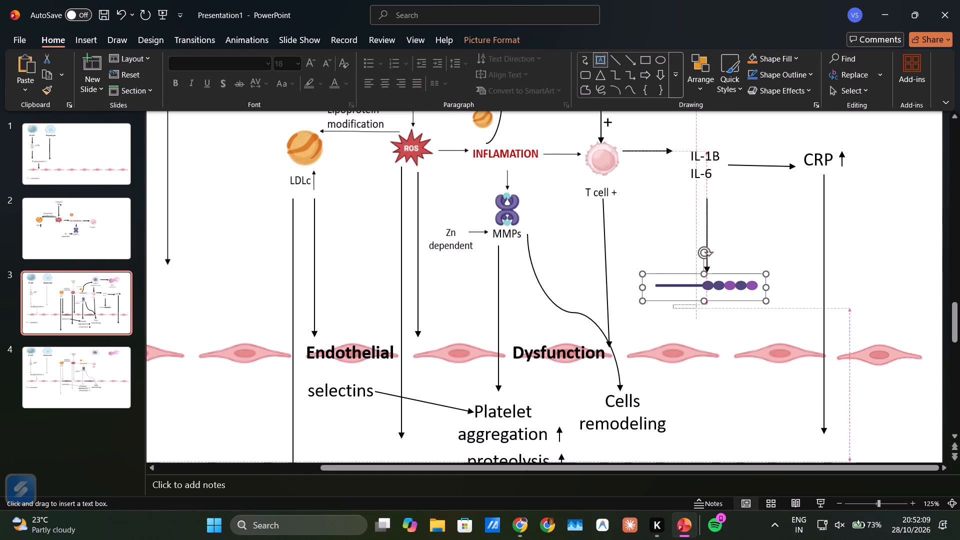
{"action": "left_click_drag", "start_coordinate": [701, 311], "coordinate": [738, 322]}
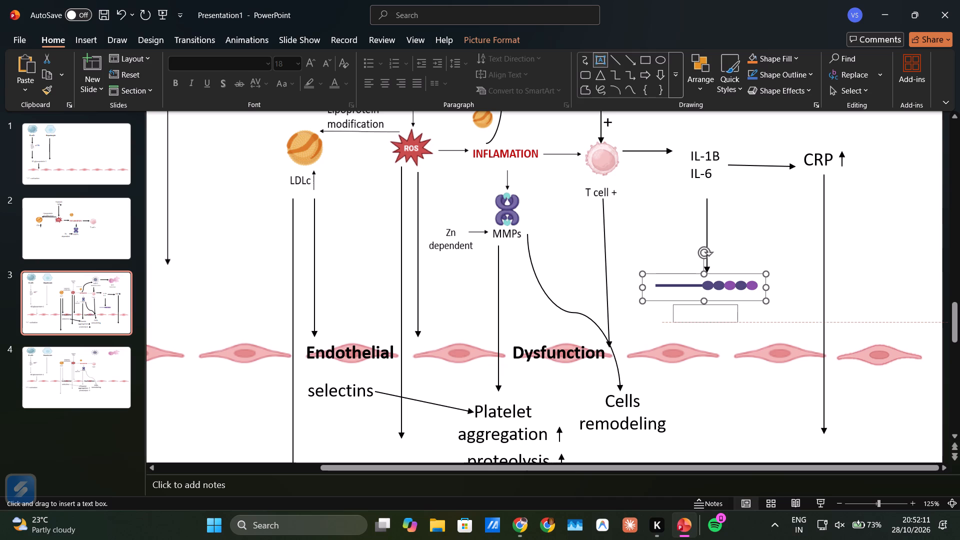
{"action": "left_click_drag", "start_coordinate": [738, 322], "coordinate": [741, 322]}
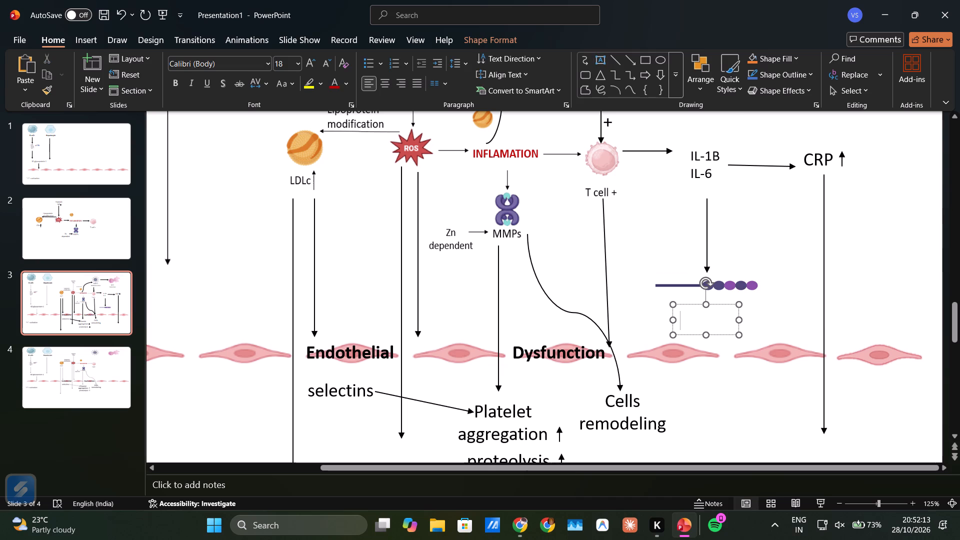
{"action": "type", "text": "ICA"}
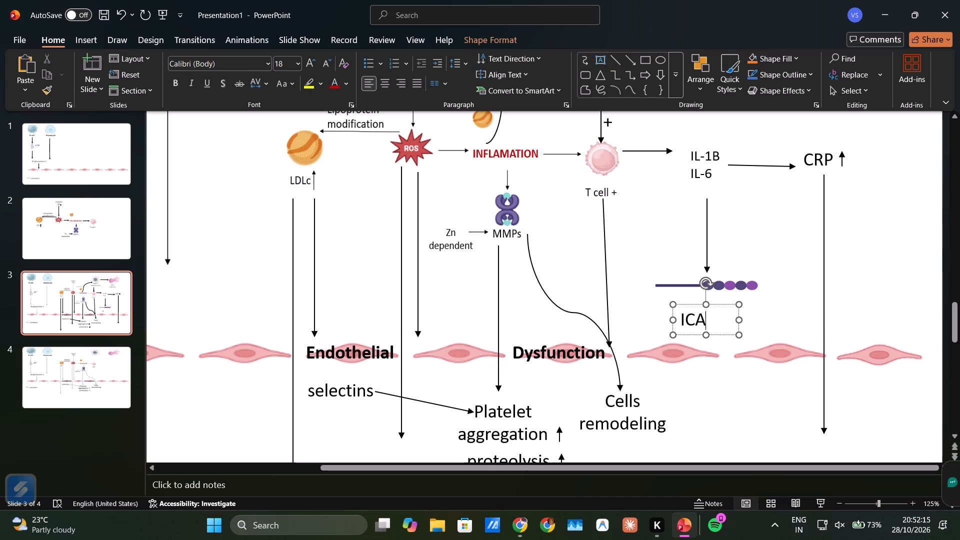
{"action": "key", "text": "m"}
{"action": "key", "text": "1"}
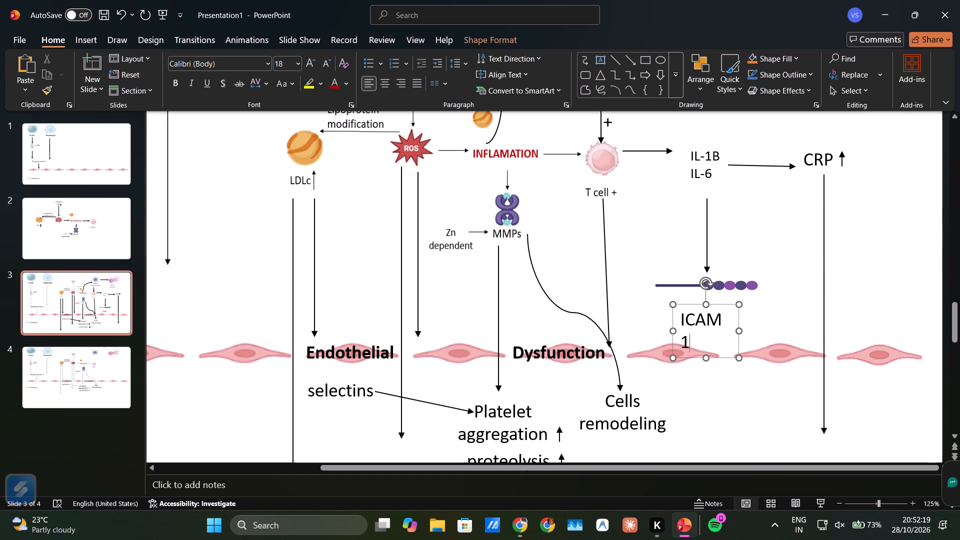
{"action": "left_click_drag", "start_coordinate": [738, 331], "coordinate": [750, 327]}
{"action": "left_click_drag", "start_coordinate": [713, 336], "coordinate": [713, 330]}
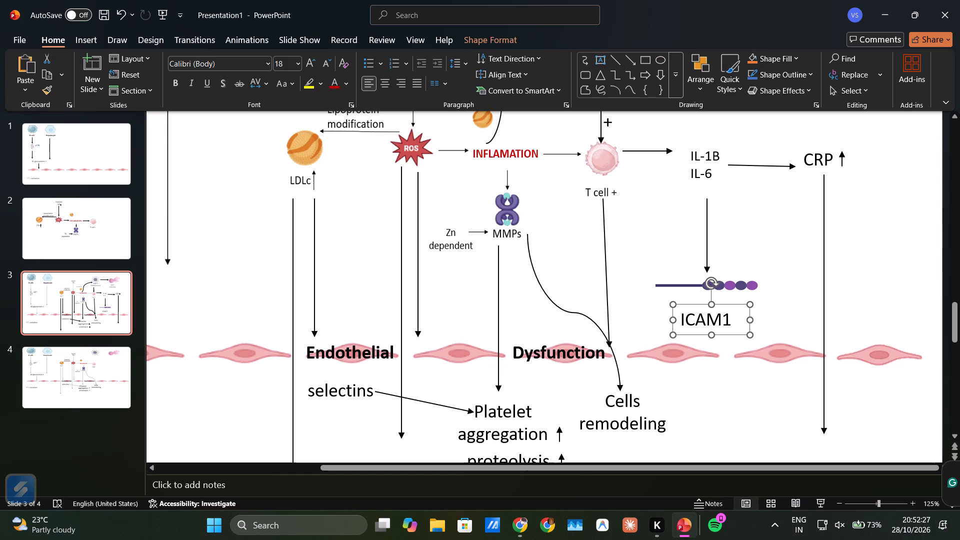
{"action": "left_click_drag", "start_coordinate": [738, 313], "coordinate": [738, 305]}
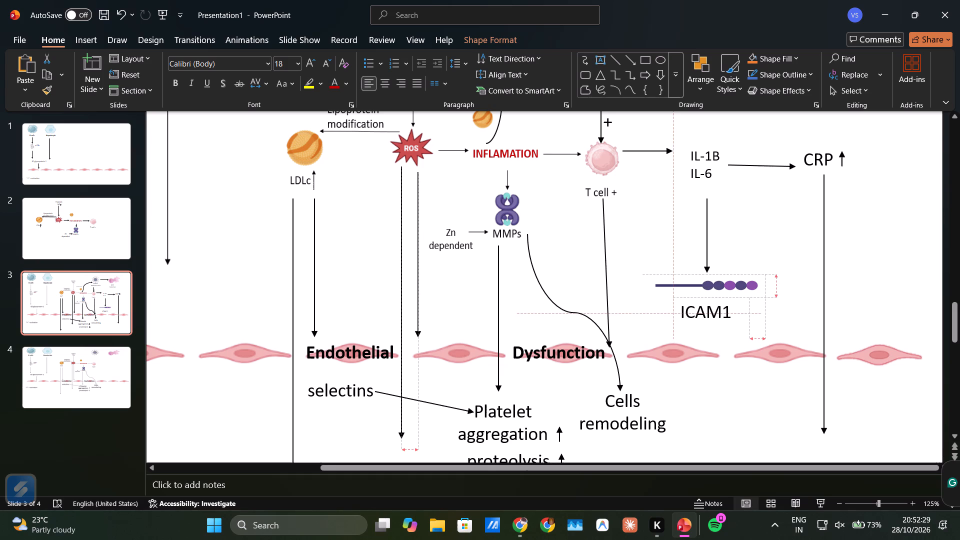
{"action": "left_click_drag", "start_coordinate": [738, 305], "coordinate": [740, 304]}
{"action": "left_click", "coordinate": [781, 307]}
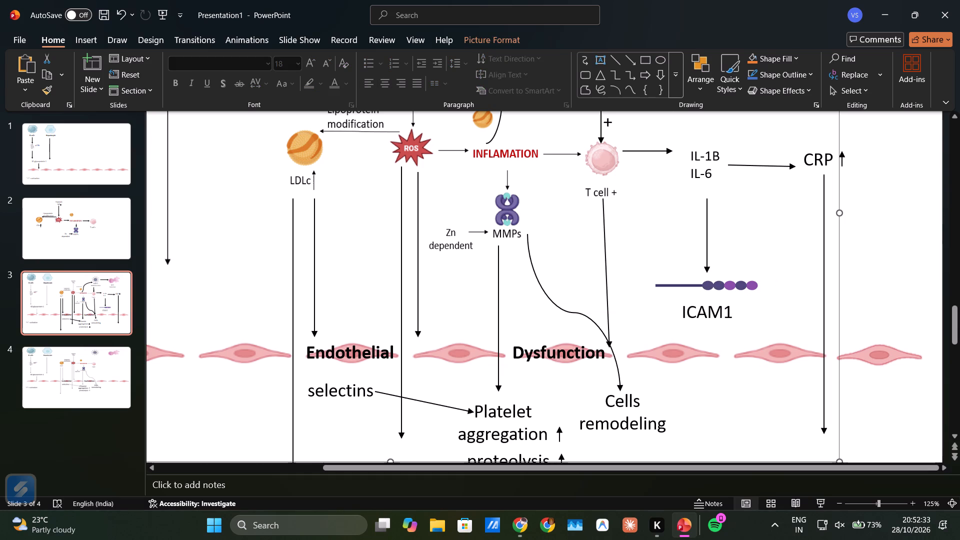
Draw a straight vertical arrow 1.43" long from the bottom of the ICAM1 label down past the endothelial cell row.
{"action": "left_click", "coordinate": [636, 61]}
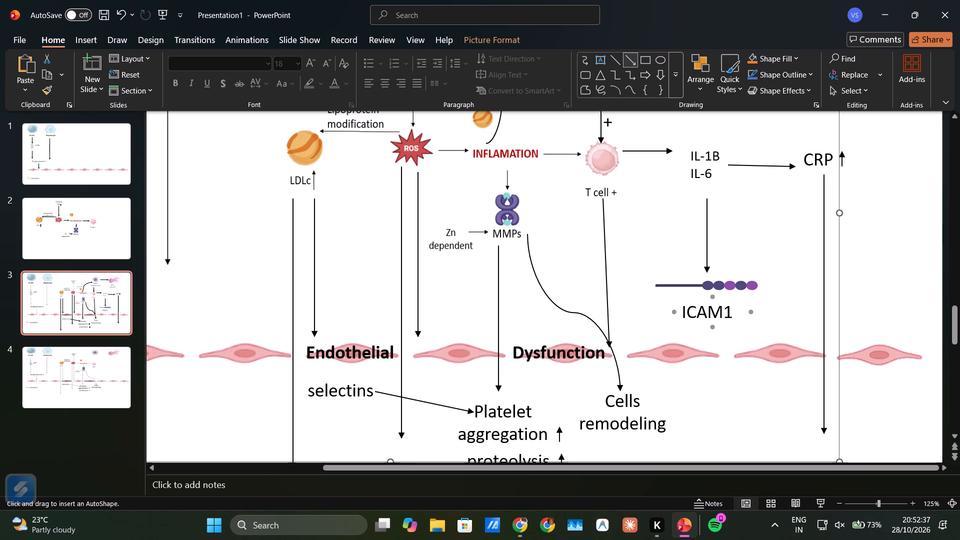
{"action": "left_click_drag", "start_coordinate": [709, 325], "coordinate": [716, 402]}
{"action": "left_click_drag", "start_coordinate": [716, 402], "coordinate": [713, 431]}
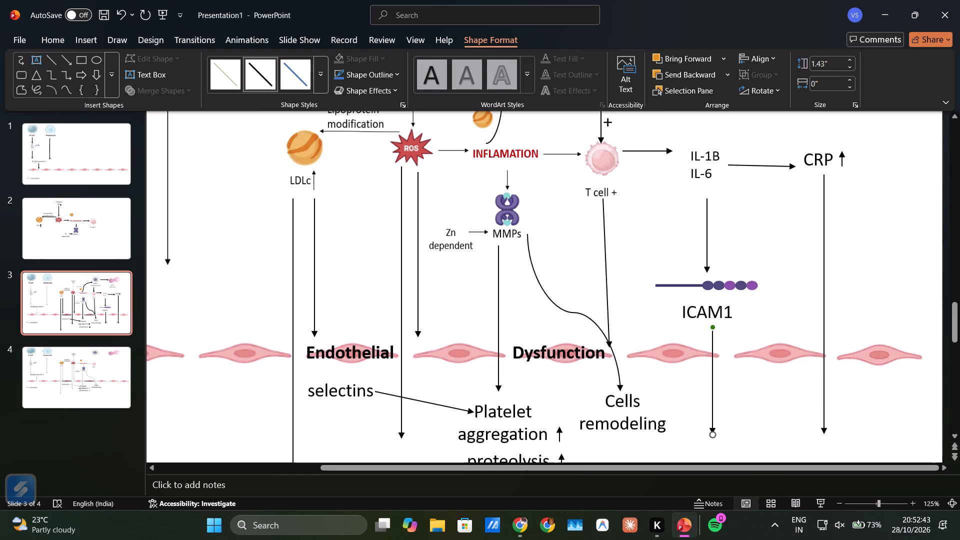
{"action": "left_click", "coordinate": [867, 257]}
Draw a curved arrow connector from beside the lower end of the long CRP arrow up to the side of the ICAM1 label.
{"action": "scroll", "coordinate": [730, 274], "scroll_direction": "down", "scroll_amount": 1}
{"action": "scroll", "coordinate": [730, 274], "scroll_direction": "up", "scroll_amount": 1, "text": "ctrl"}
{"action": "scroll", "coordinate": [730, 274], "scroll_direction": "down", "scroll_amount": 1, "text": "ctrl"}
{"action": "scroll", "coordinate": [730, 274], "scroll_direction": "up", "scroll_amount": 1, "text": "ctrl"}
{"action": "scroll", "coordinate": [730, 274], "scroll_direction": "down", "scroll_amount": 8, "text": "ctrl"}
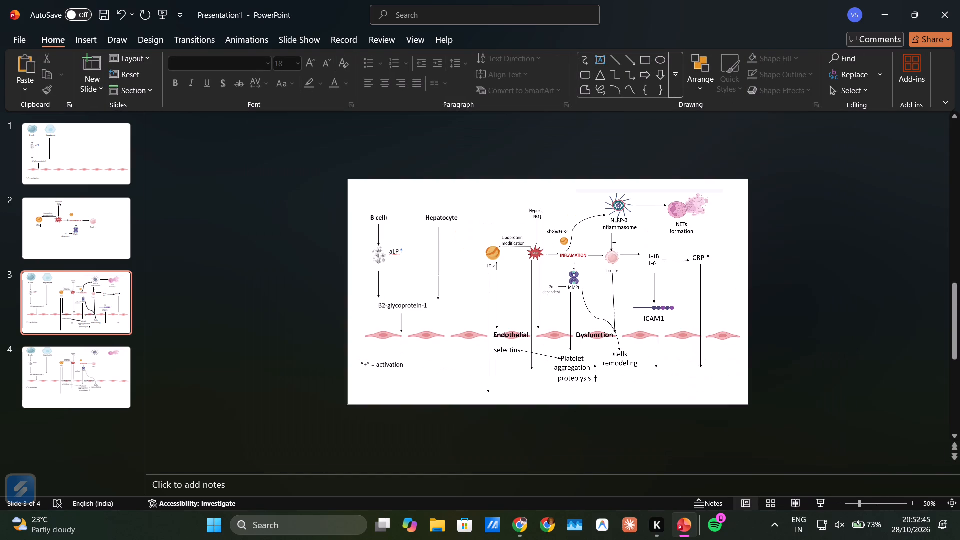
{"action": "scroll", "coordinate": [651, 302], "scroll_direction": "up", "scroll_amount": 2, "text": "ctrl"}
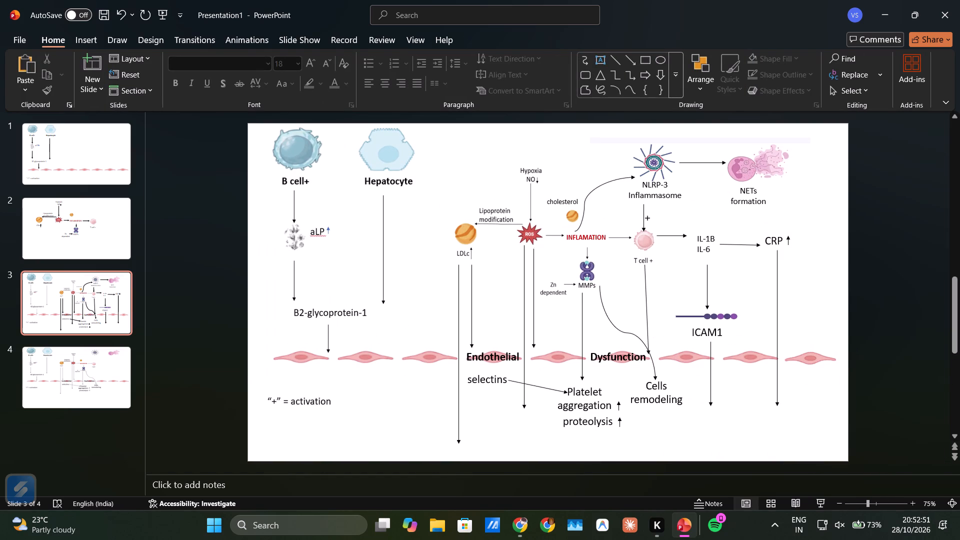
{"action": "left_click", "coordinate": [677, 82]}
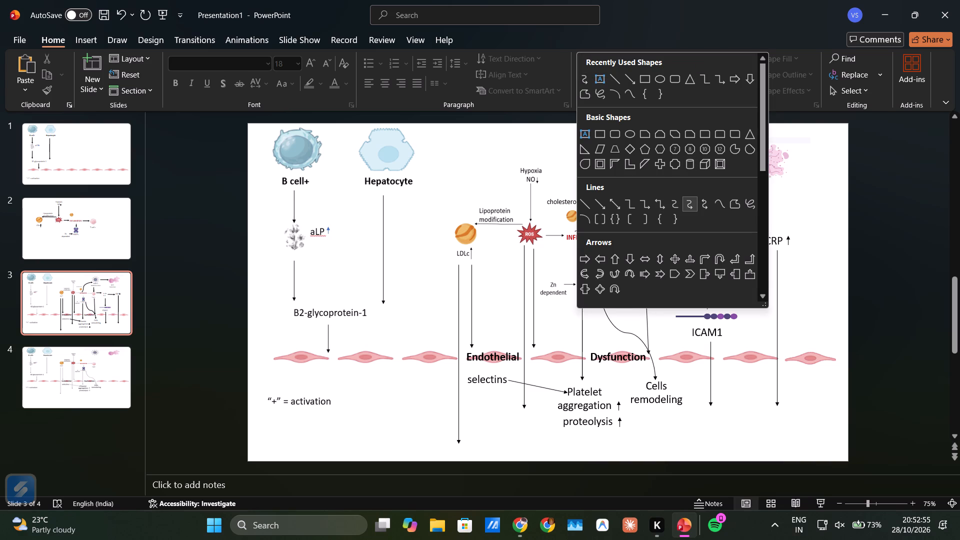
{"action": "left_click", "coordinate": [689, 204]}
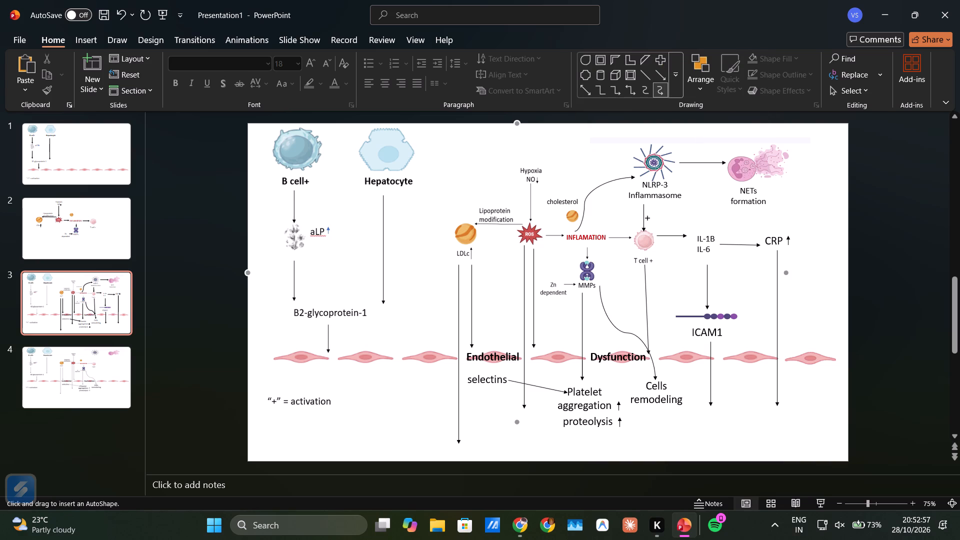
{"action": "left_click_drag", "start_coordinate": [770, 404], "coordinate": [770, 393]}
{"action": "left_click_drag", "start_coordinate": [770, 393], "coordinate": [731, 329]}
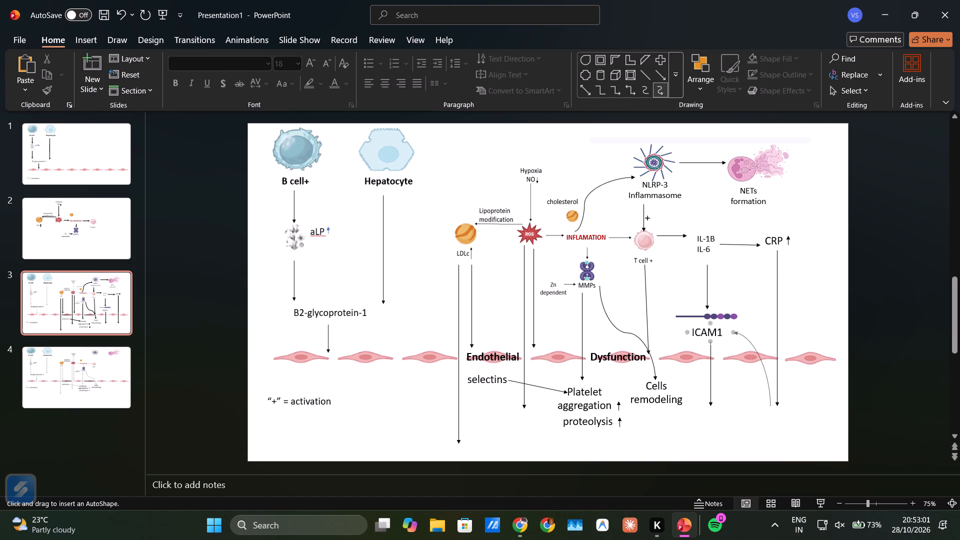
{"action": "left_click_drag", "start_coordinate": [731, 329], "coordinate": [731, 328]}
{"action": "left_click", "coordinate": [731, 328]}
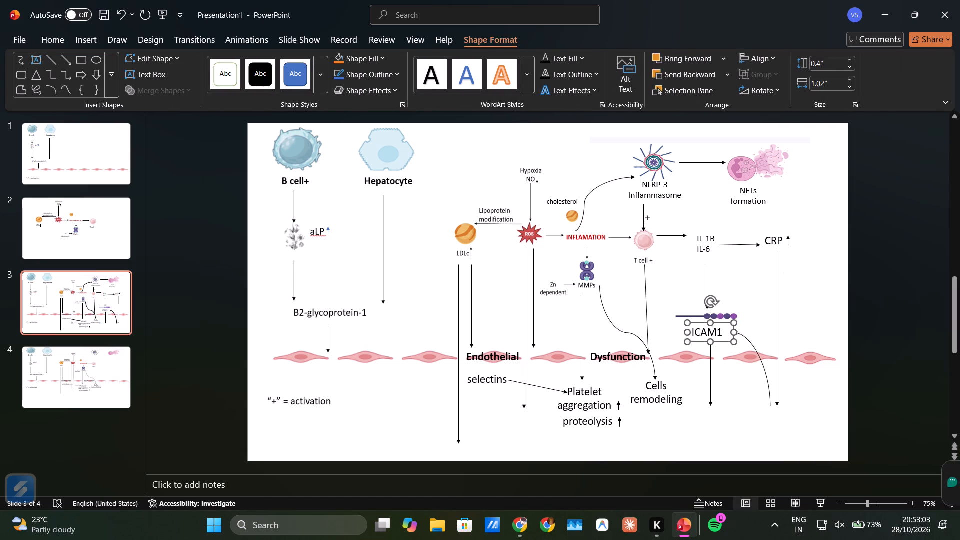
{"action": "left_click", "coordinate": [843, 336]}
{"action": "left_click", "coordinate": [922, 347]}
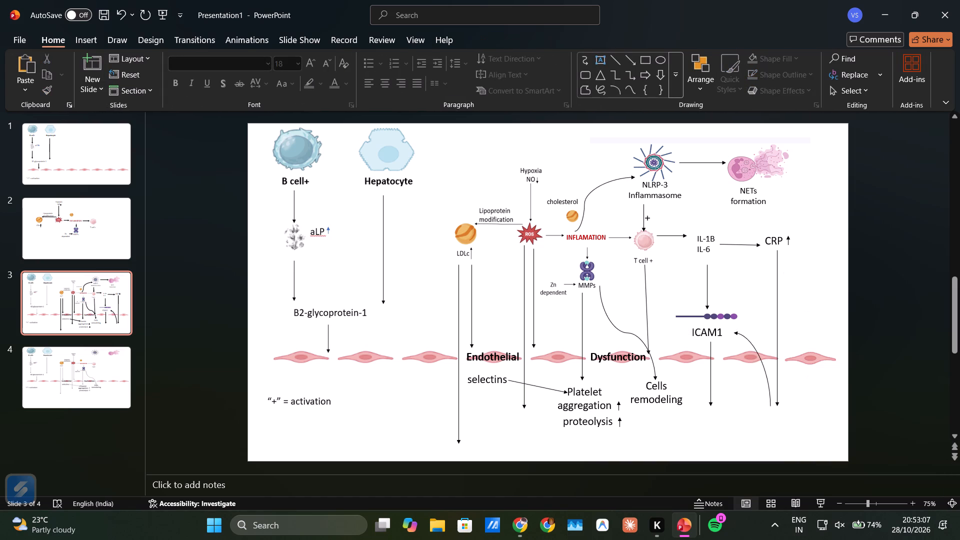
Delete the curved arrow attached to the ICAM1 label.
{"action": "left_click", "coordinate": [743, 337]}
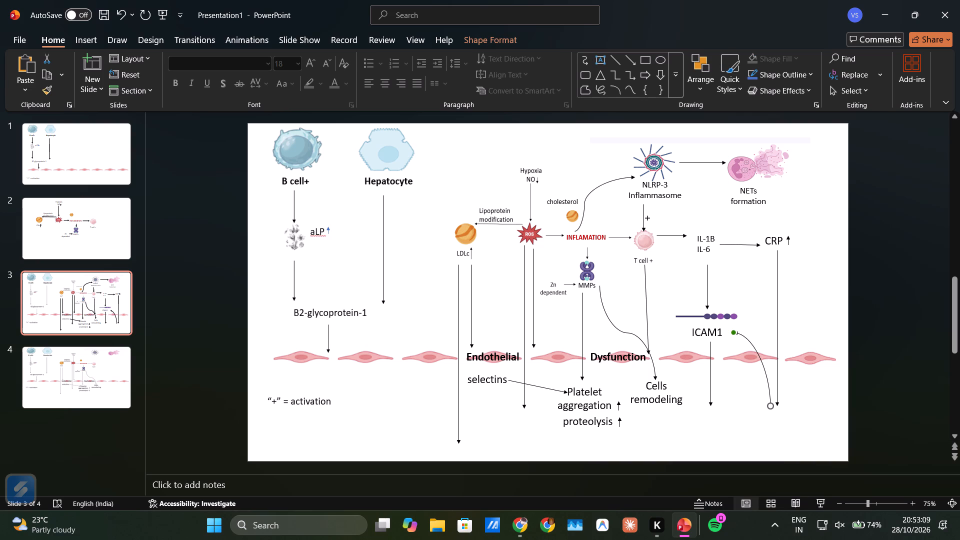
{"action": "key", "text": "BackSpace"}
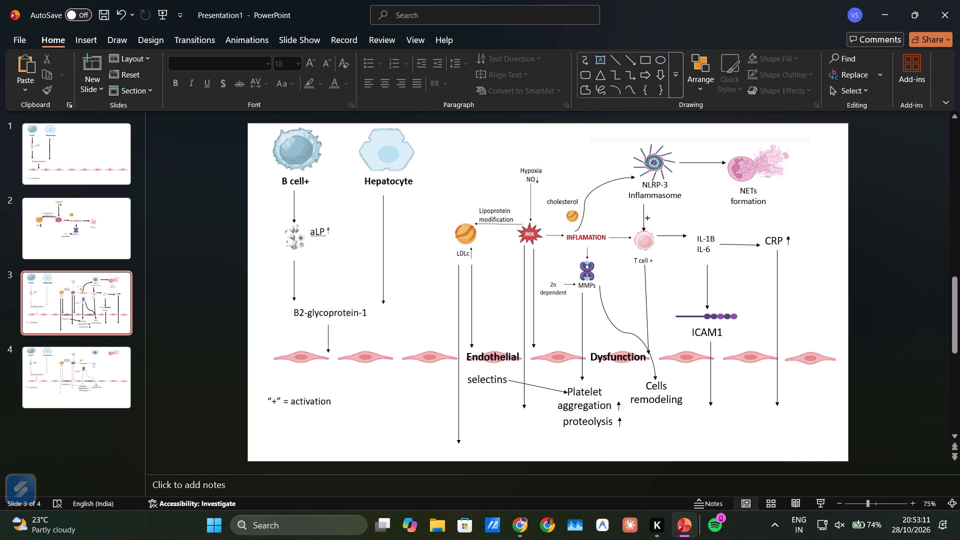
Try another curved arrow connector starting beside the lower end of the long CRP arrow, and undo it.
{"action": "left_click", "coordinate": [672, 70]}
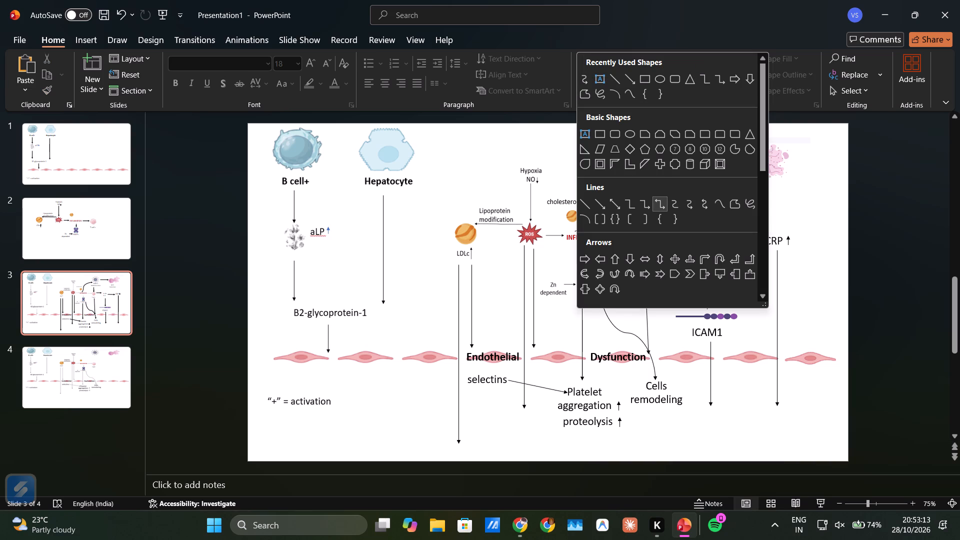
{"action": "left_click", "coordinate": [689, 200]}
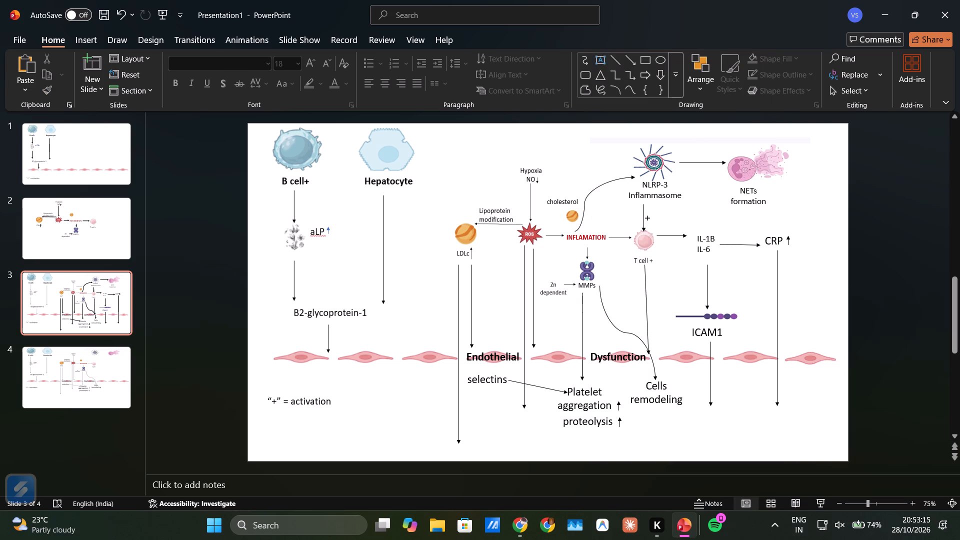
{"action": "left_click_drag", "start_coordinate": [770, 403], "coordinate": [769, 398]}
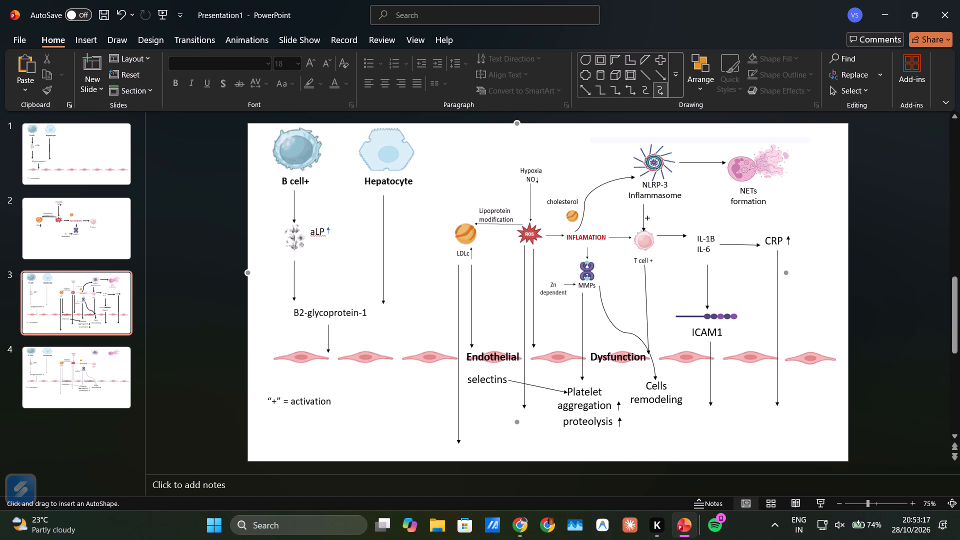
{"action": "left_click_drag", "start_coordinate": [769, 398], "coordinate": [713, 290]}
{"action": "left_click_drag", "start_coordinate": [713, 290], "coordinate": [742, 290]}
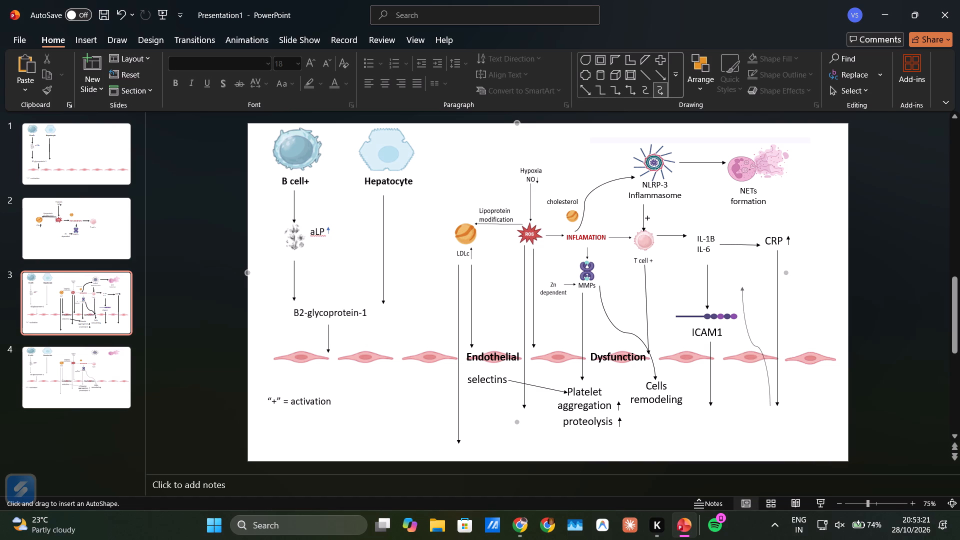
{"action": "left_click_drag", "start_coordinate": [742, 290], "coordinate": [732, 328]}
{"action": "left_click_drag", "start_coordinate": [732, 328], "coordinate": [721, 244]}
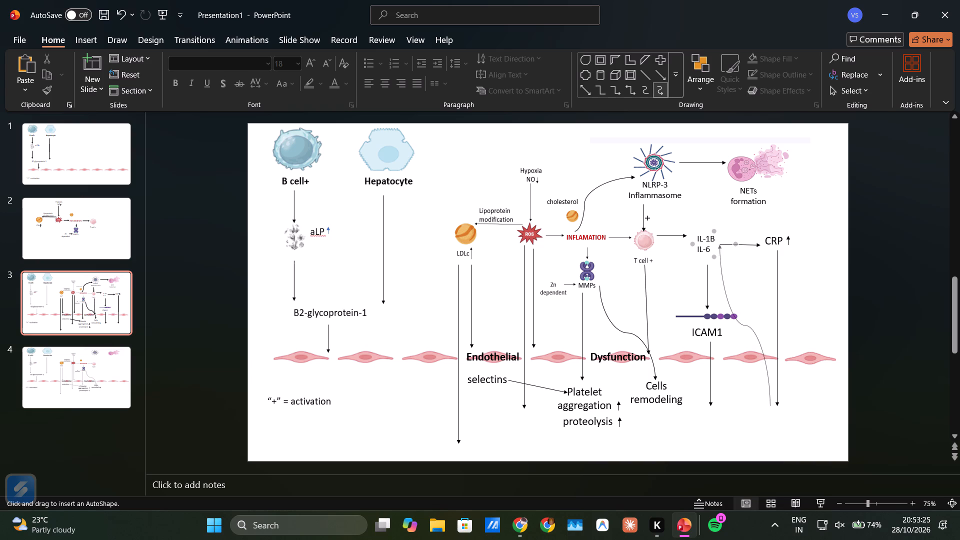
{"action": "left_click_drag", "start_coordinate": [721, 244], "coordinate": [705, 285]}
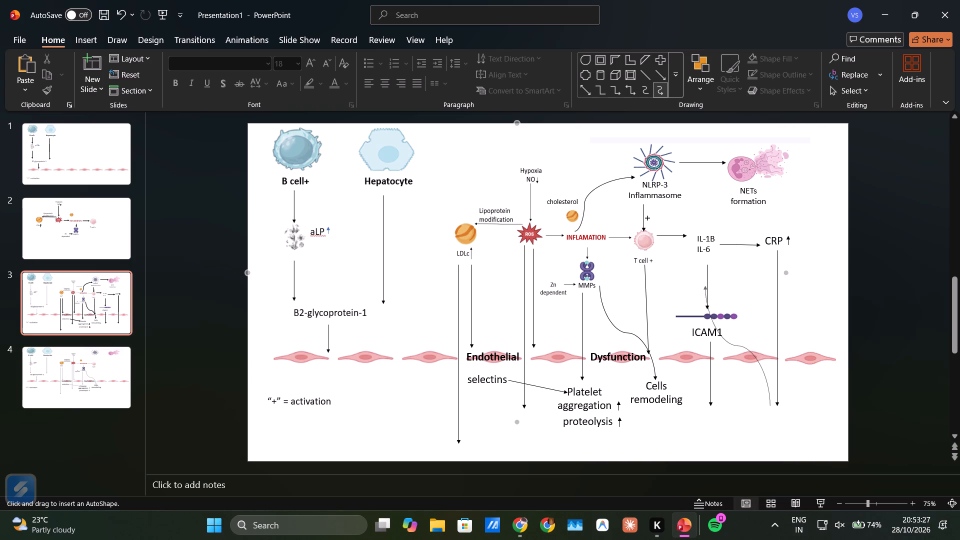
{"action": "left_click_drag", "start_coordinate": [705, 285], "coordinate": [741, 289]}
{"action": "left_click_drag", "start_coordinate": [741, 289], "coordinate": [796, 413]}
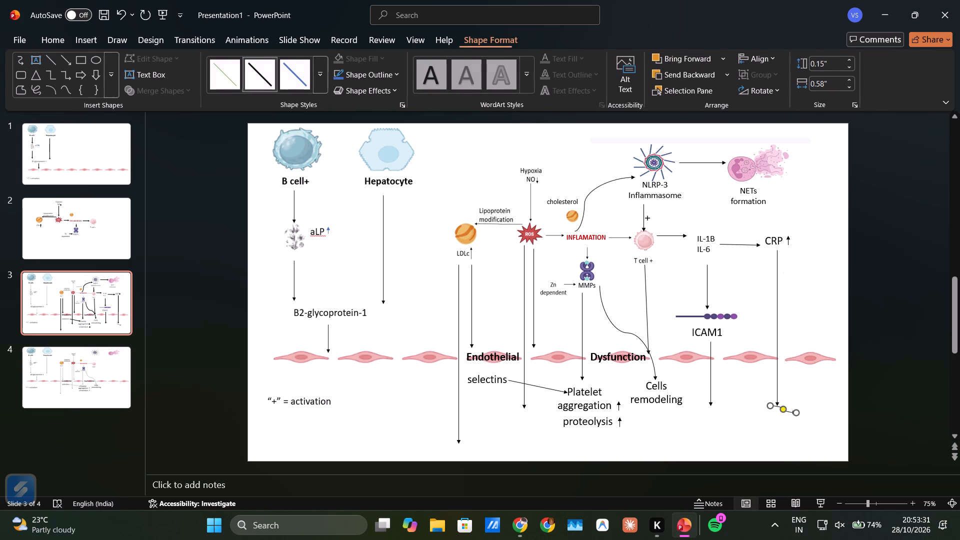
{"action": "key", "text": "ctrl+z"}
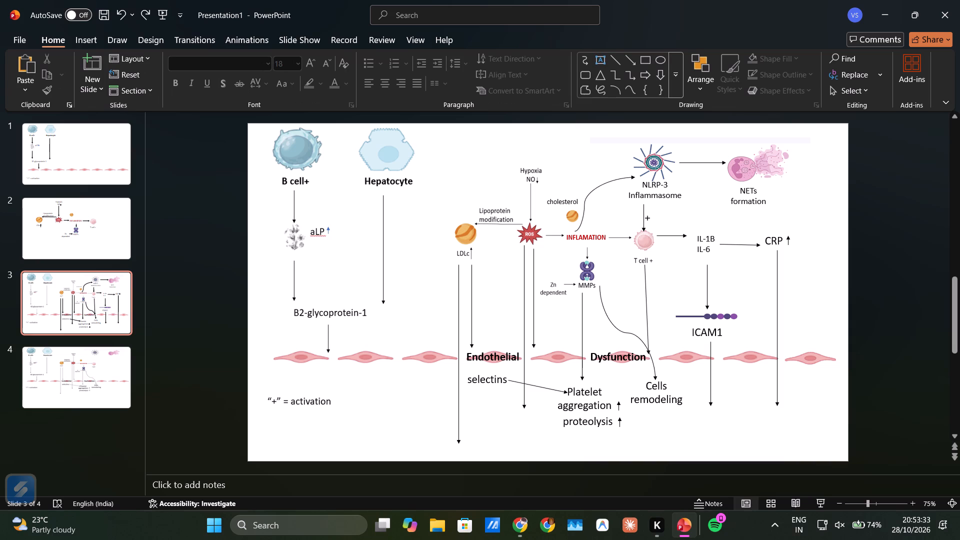
Draw a curved arrow connector from beside the lower end of the long CRP arrow up to the right end of the ICAM-1 image.
{"action": "left_click", "coordinate": [677, 82]}
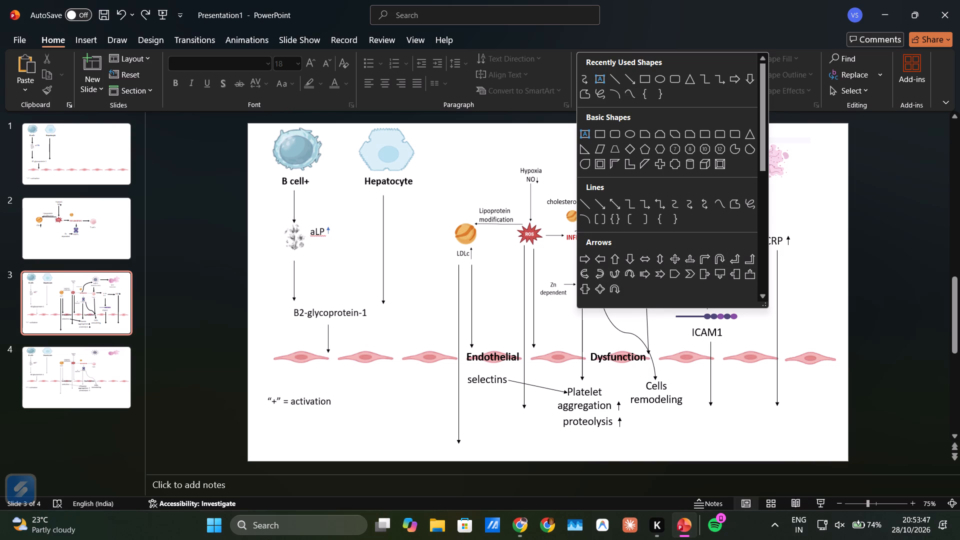
{"action": "left_click", "coordinate": [685, 206]}
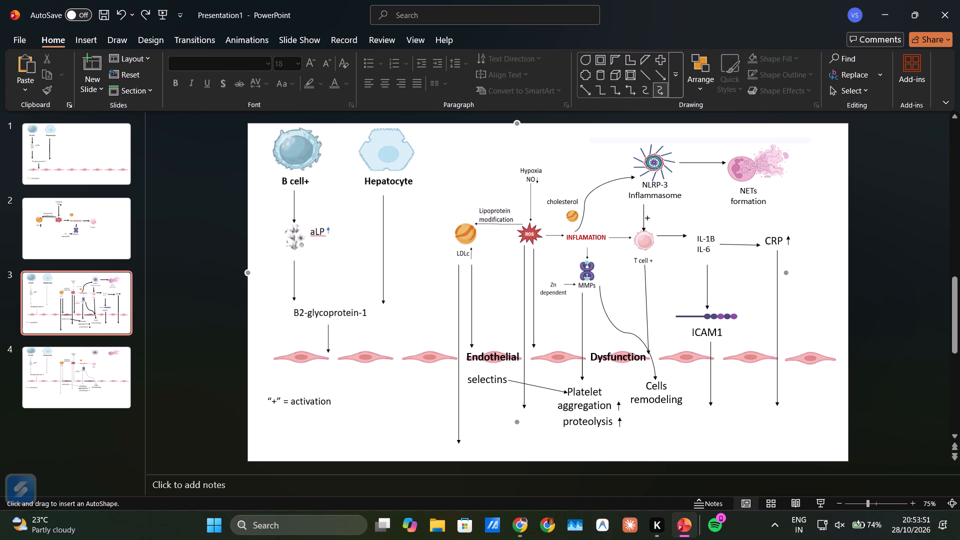
{"action": "left_click_drag", "start_coordinate": [767, 403], "coordinate": [756, 298]}
{"action": "left_click_drag", "start_coordinate": [756, 298], "coordinate": [714, 288]}
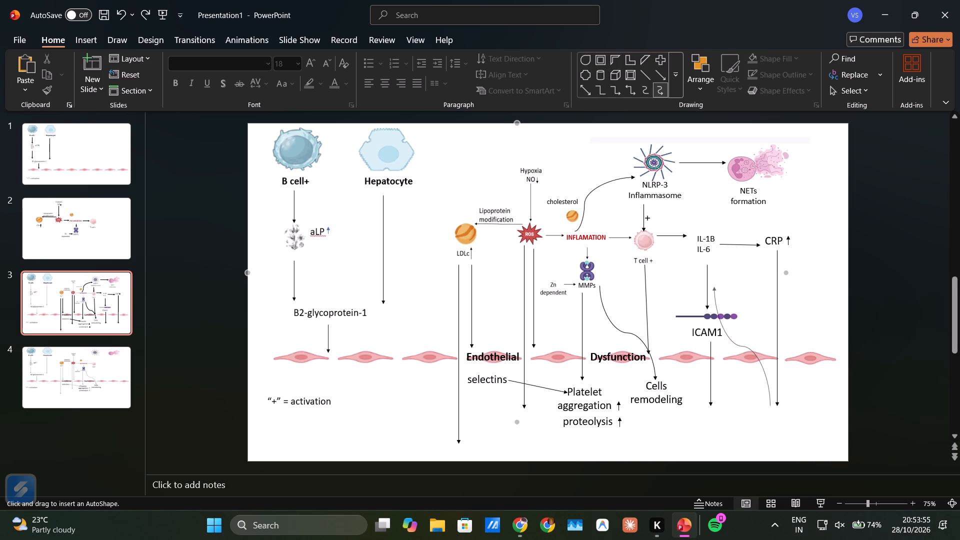
{"action": "left_click_drag", "start_coordinate": [714, 288], "coordinate": [744, 313]}
{"action": "left_click_drag", "start_coordinate": [744, 313], "coordinate": [741, 316]}
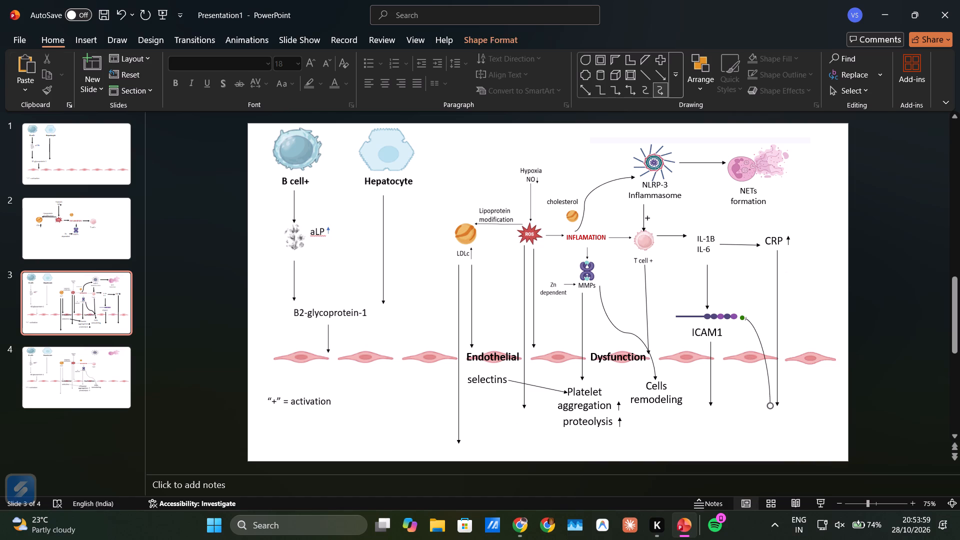
{"action": "left_click", "coordinate": [860, 420]}
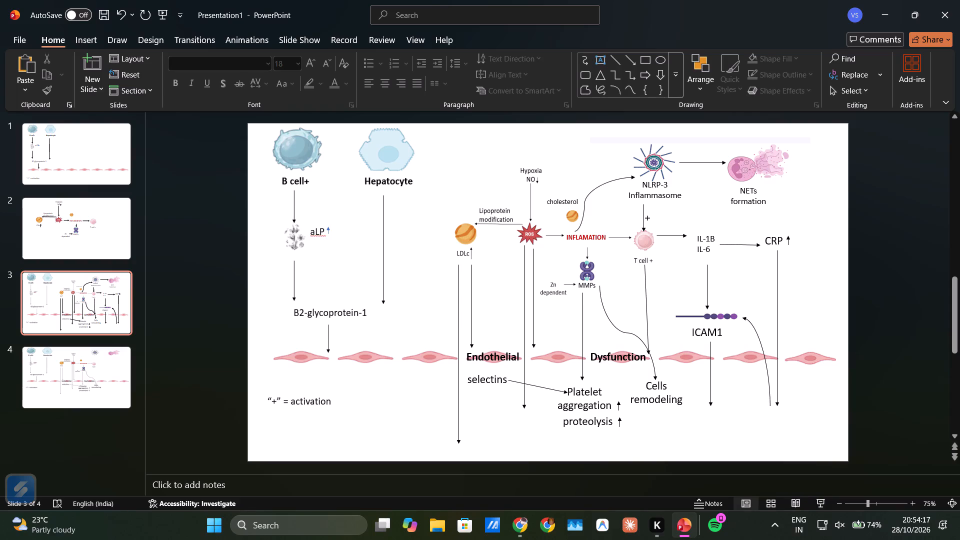
Save the presentation in this PC's Desktop folder under the file name paseeeeeeeee.
{"action": "left_click", "coordinate": [27, 35]}
{"action": "left_click", "coordinate": [37, 200]}
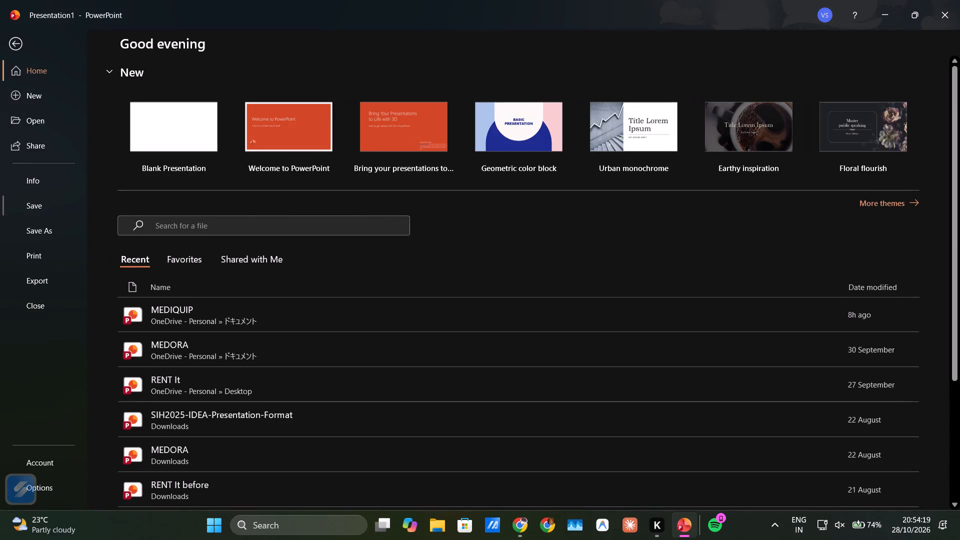
{"action": "left_click", "coordinate": [39, 213]}
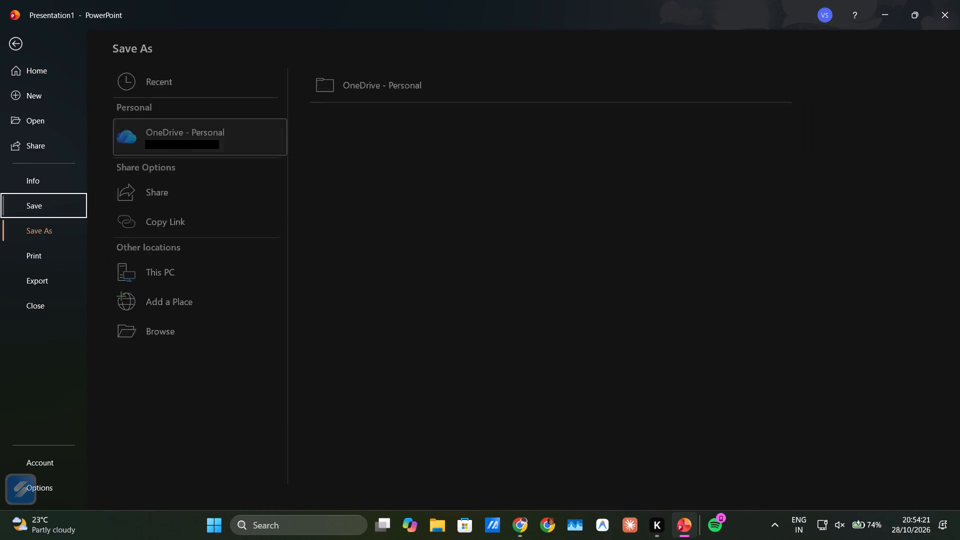
{"action": "left_click", "coordinate": [181, 279]}
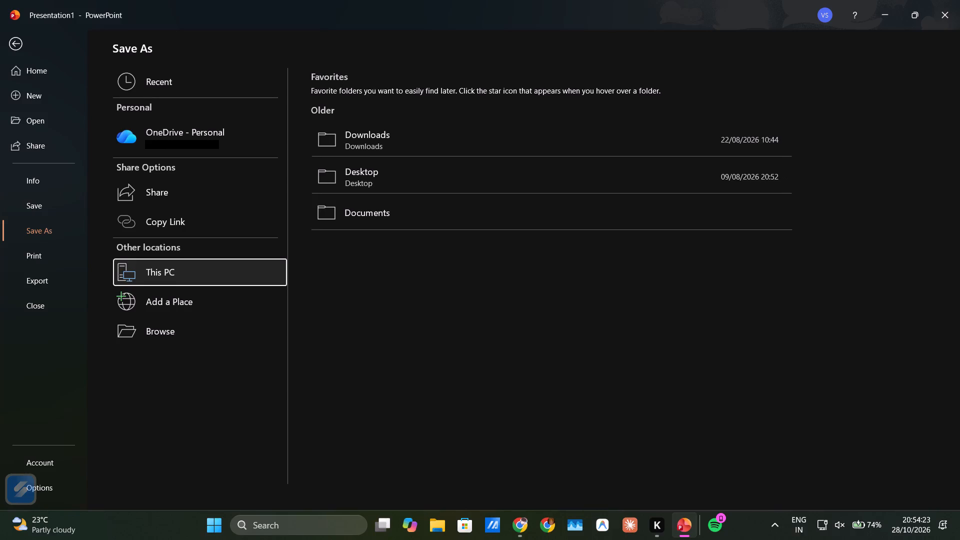
{"action": "left_click", "coordinate": [368, 174]}
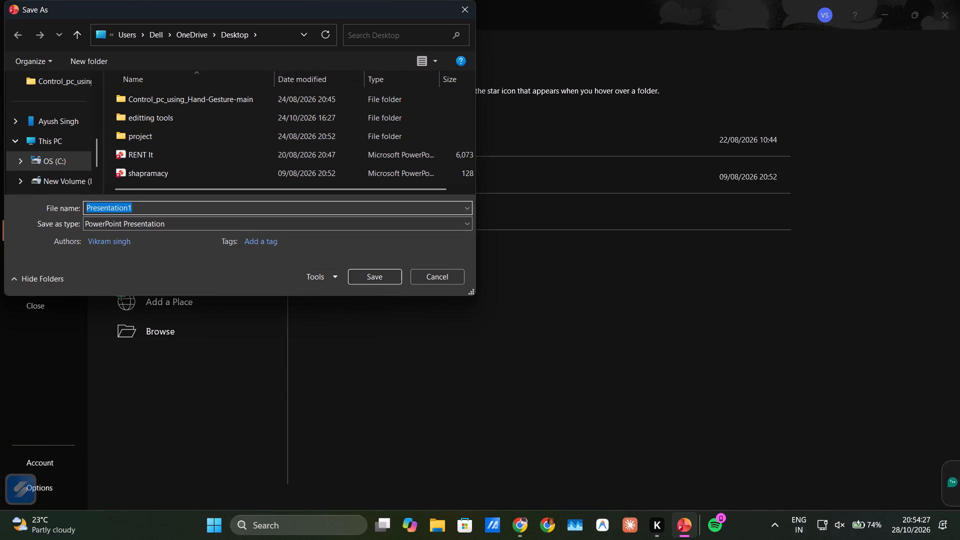
{"action": "key", "text": "BackSpace"}
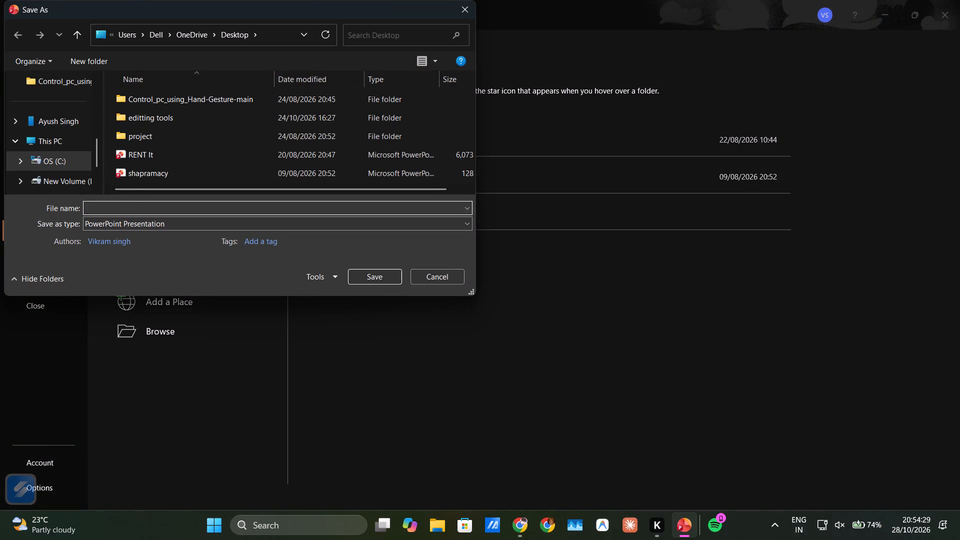
{"action": "type", "text": "paseeeeeeeee"}
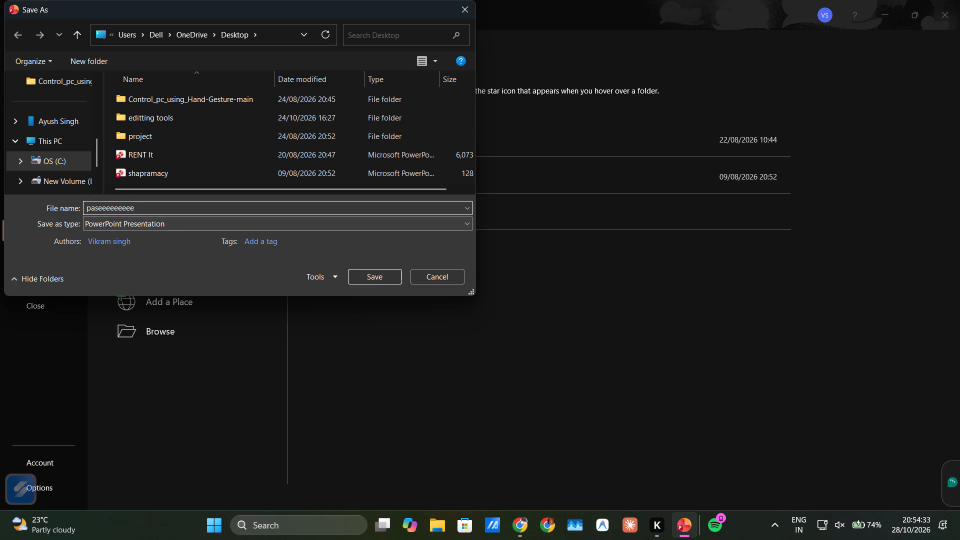
{"action": "left_click", "coordinate": [378, 271]}
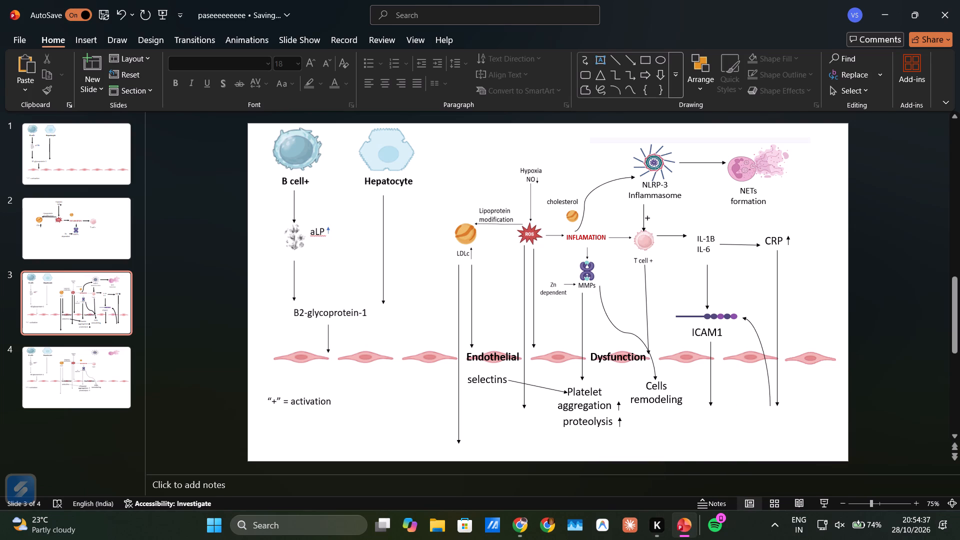
Delete slide 4 with the outdated copy of the pathway diagram.
{"action": "left_click", "coordinate": [88, 353]}
{"action": "right_click", "coordinate": [88, 353]}
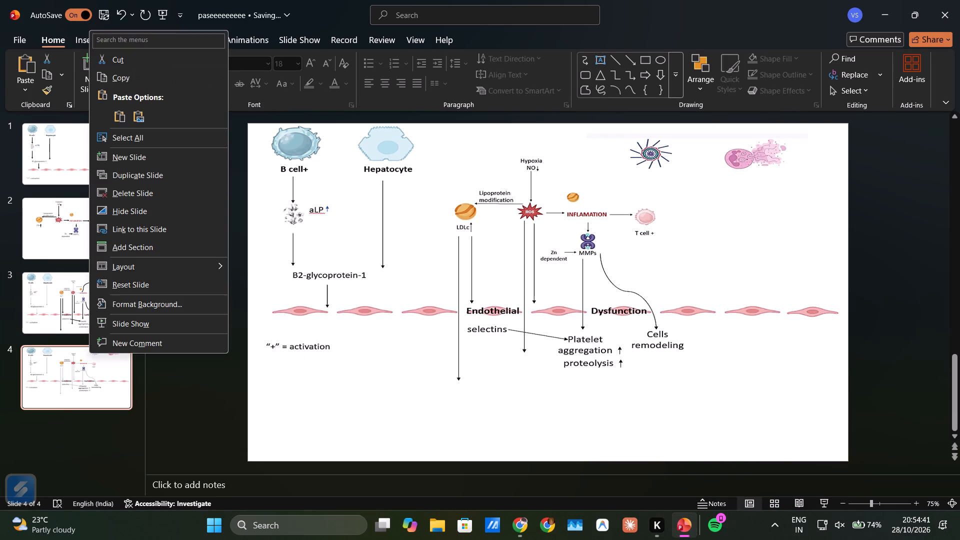
{"action": "left_click", "coordinate": [144, 194]}
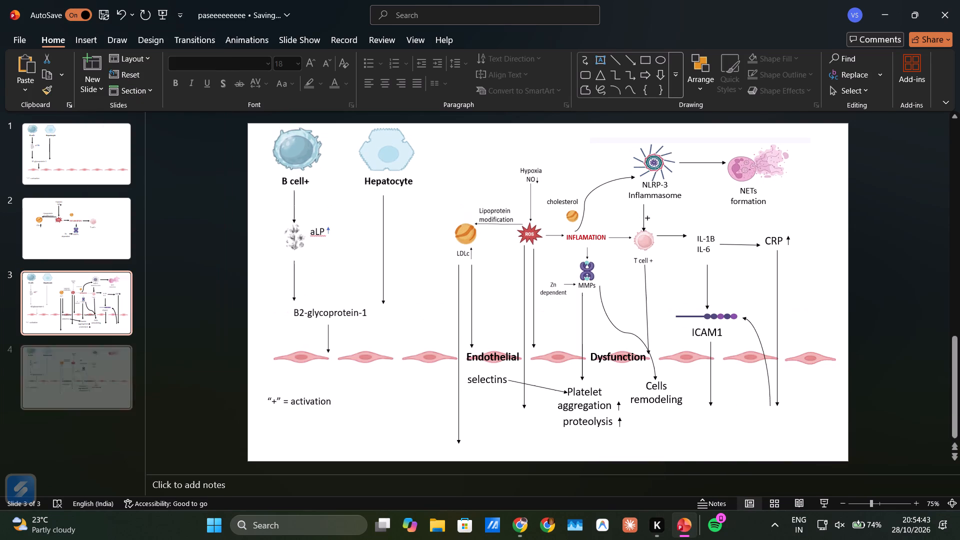
Add a new blank slide after slide 3.
{"action": "left_click", "coordinate": [105, 314]}
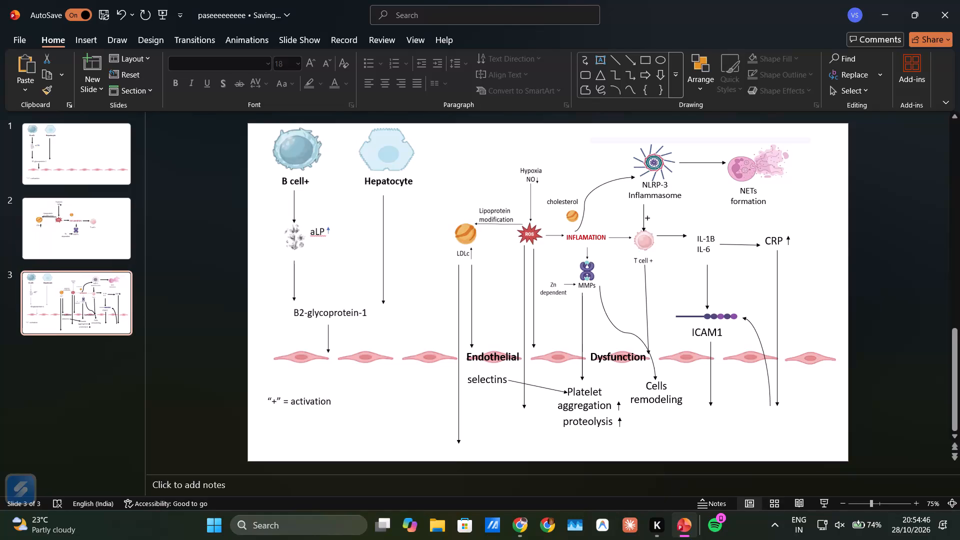
{"action": "left_click", "coordinate": [83, 62]}
Capture a rectangular screenshot of the whole slide 3 canvas with the complete pathway diagram.
{"action": "left_click", "coordinate": [67, 305]}
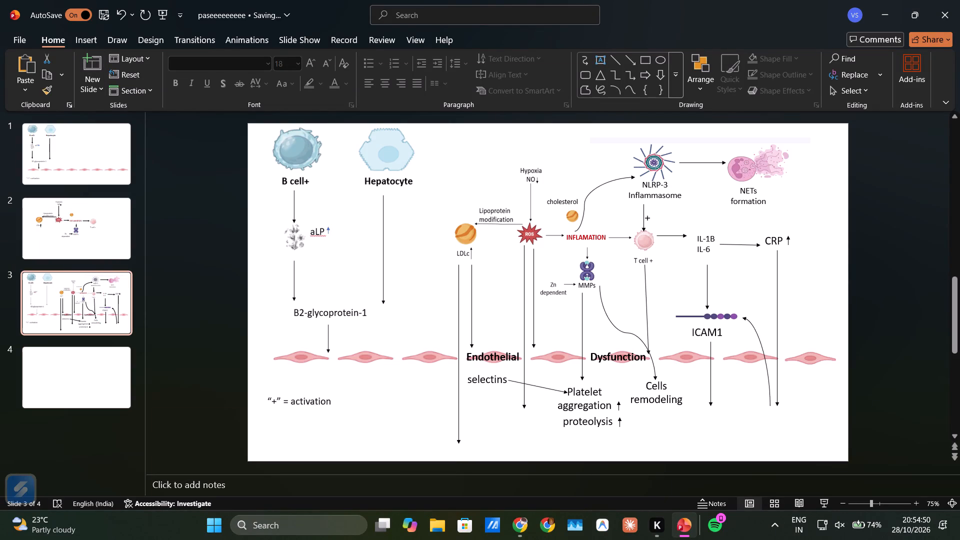
{"action": "key", "text": "shift+super+s"}
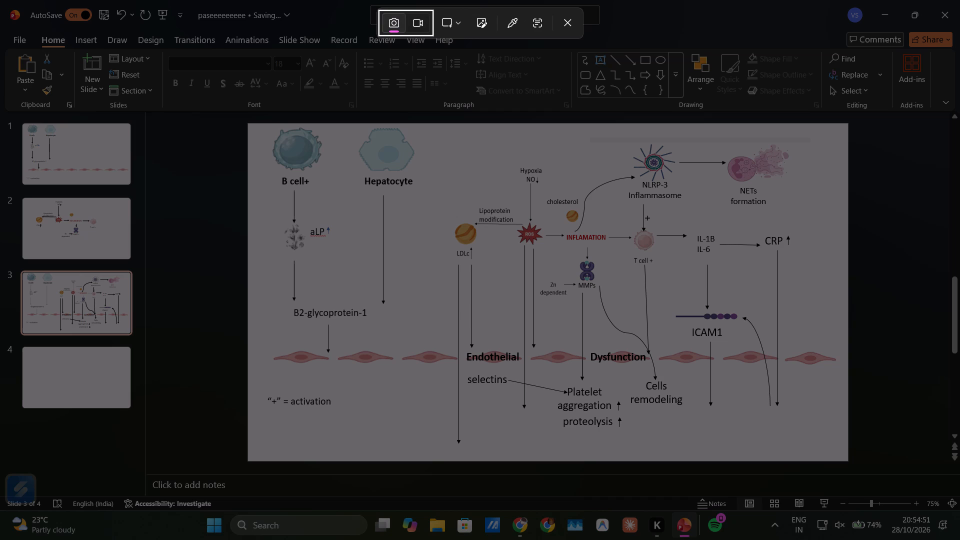
{"action": "left_click_drag", "start_coordinate": [248, 124], "coordinate": [778, 420]}
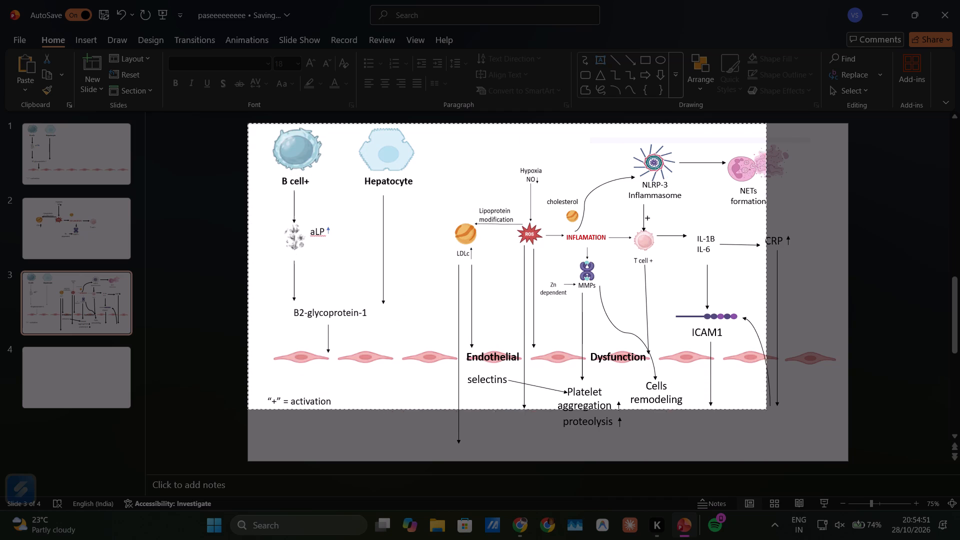
{"action": "left_click_drag", "start_coordinate": [778, 420], "coordinate": [844, 462]}
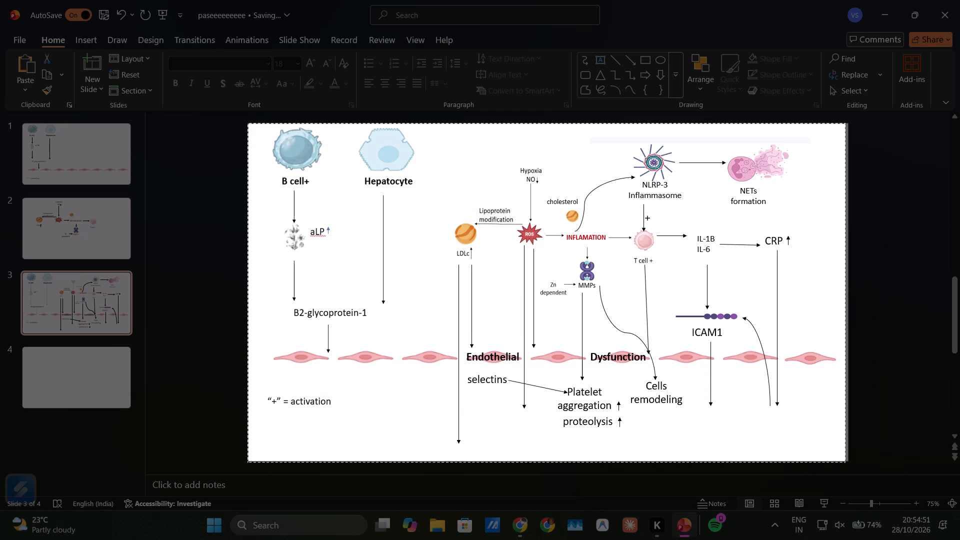
{"action": "left_click_drag", "start_coordinate": [844, 462], "coordinate": [847, 459]}
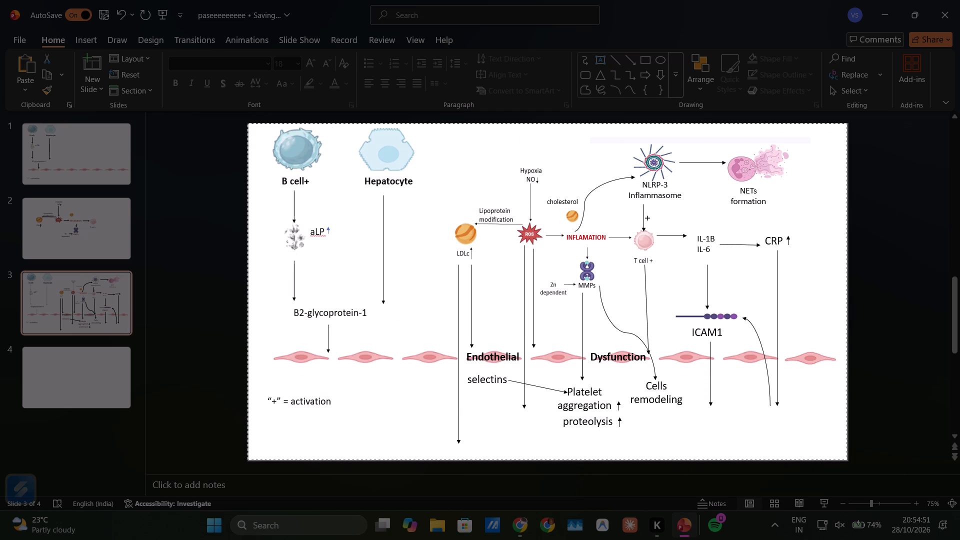
{"action": "left_click_drag", "start_coordinate": [847, 459], "coordinate": [847, 460]}
Paste the captured diagram onto blank slide 4 and move it up to the slide's top edge.
{"action": "left_click", "coordinate": [98, 372]}
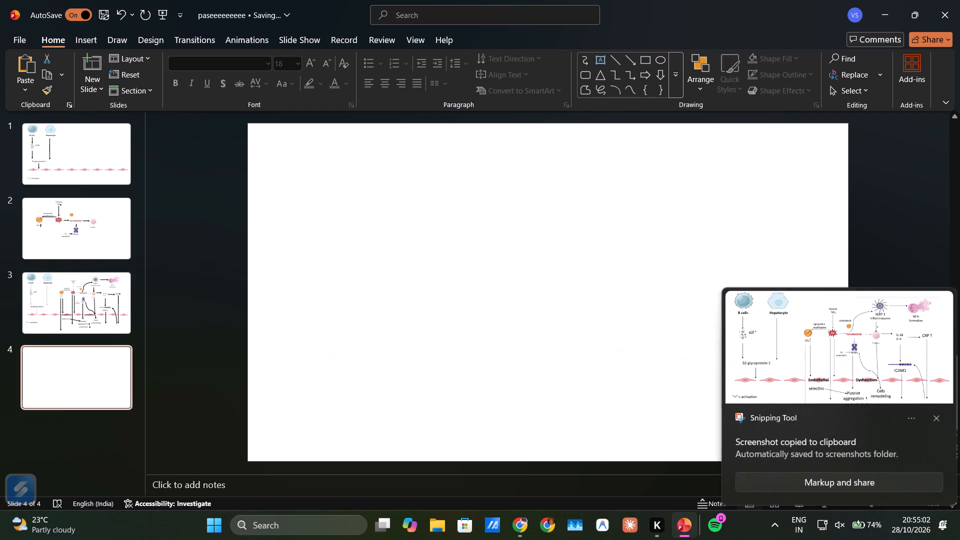
{"action": "key", "text": "ctrl+v"}
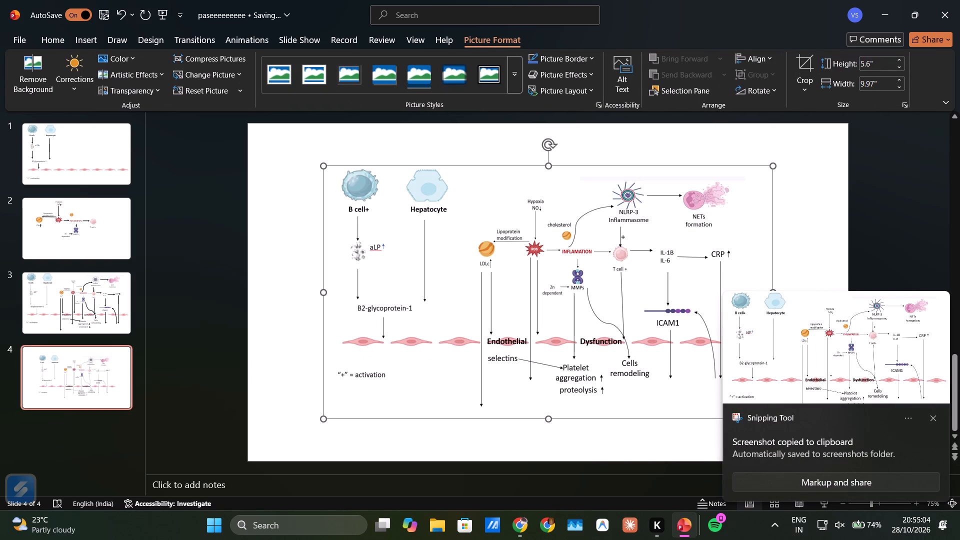
{"action": "left_click_drag", "start_coordinate": [503, 181], "coordinate": [505, 153]}
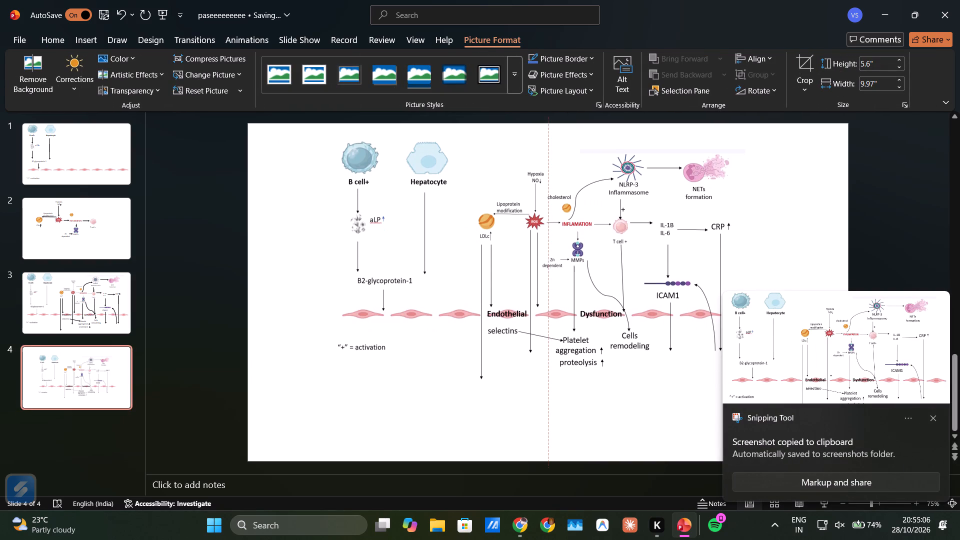
{"action": "left_click_drag", "start_coordinate": [505, 153], "coordinate": [506, 136]}
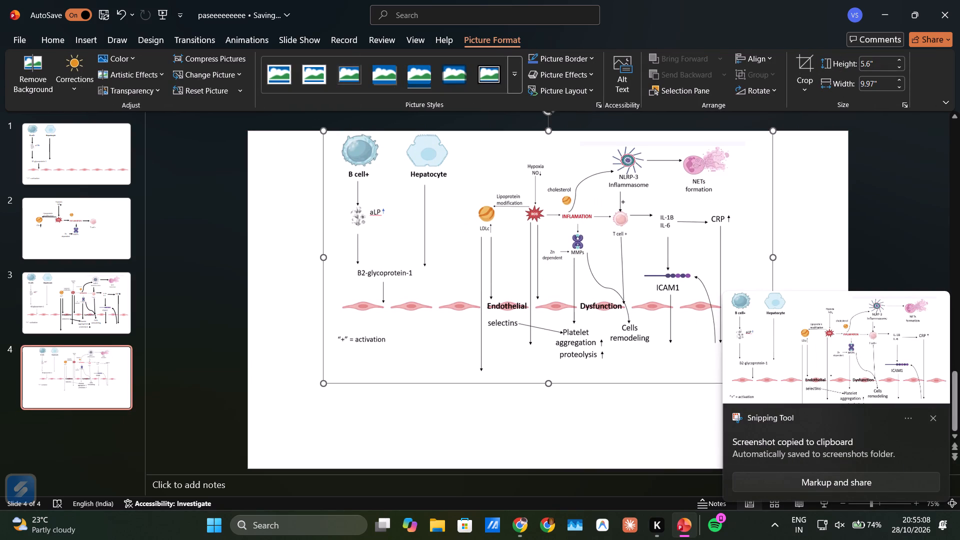
Stretch the pasted picture sideways to the full slide width of 13.33" and extend its height to 5.72".
{"action": "left_click_drag", "start_coordinate": [321, 254], "coordinate": [260, 251]}
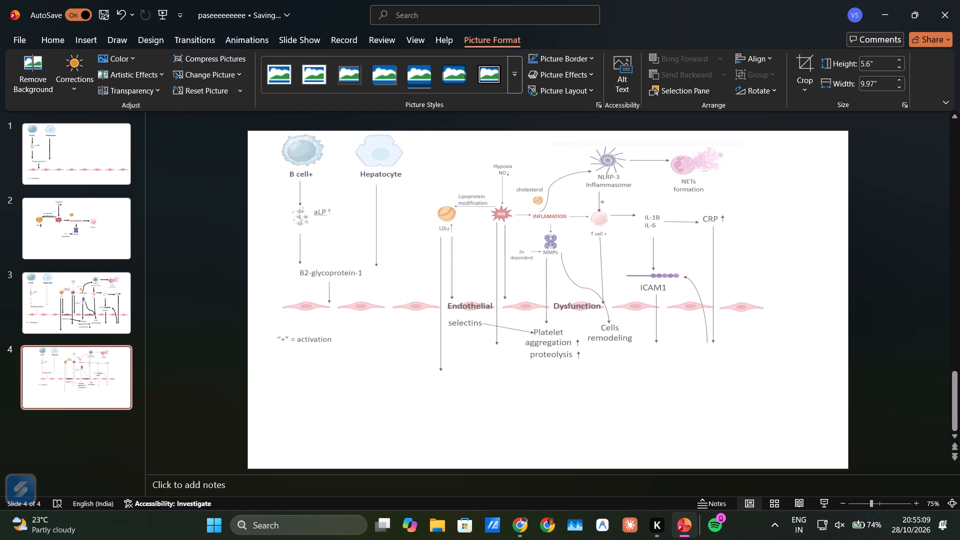
{"action": "left_click_drag", "start_coordinate": [260, 251], "coordinate": [250, 253]}
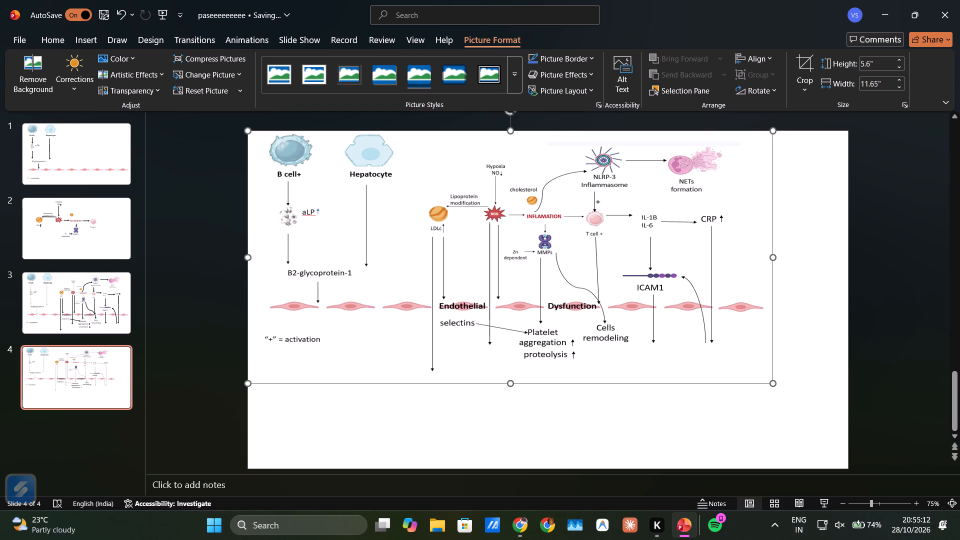
{"action": "left_click_drag", "start_coordinate": [773, 257], "coordinate": [828, 259]}
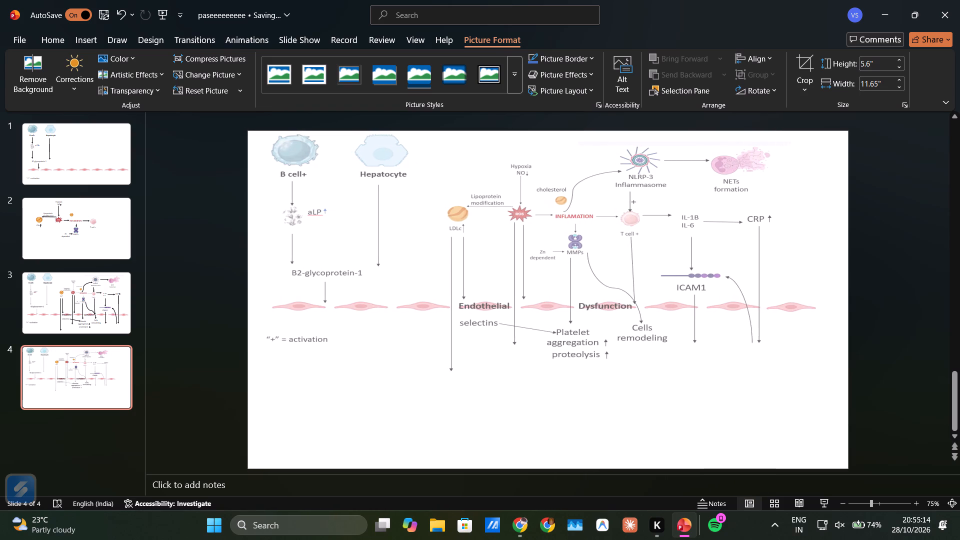
{"action": "left_click_drag", "start_coordinate": [828, 259], "coordinate": [850, 258]}
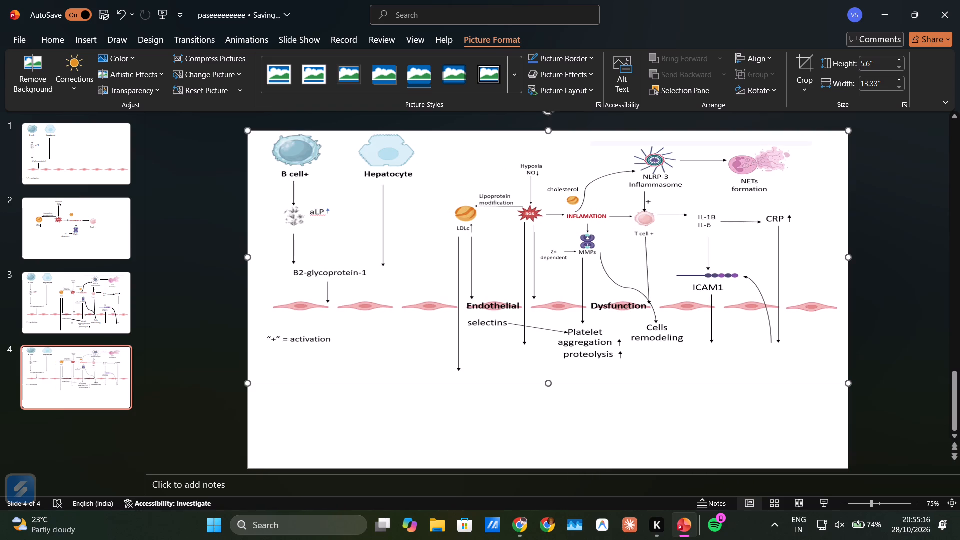
{"action": "left_click", "coordinate": [547, 385]}
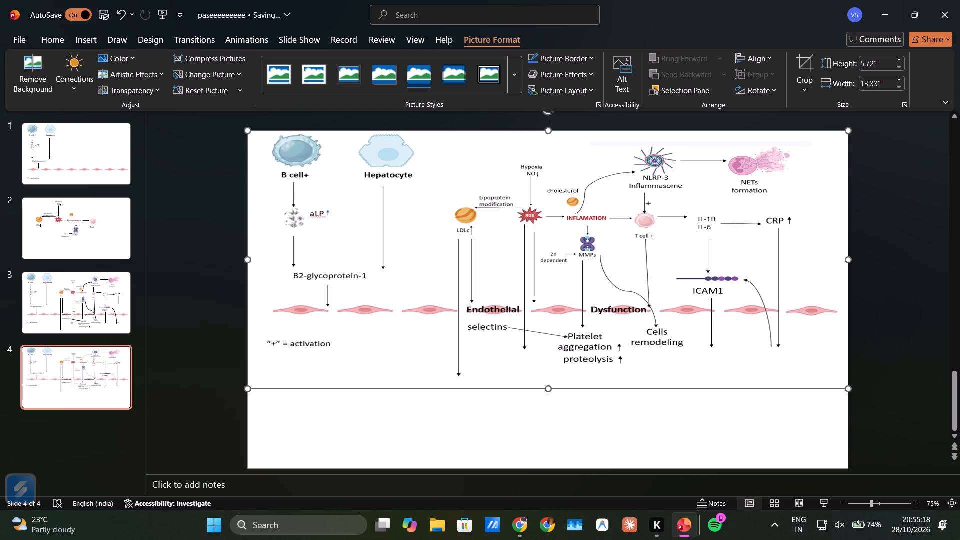
{"action": "left_click", "coordinate": [883, 361]}
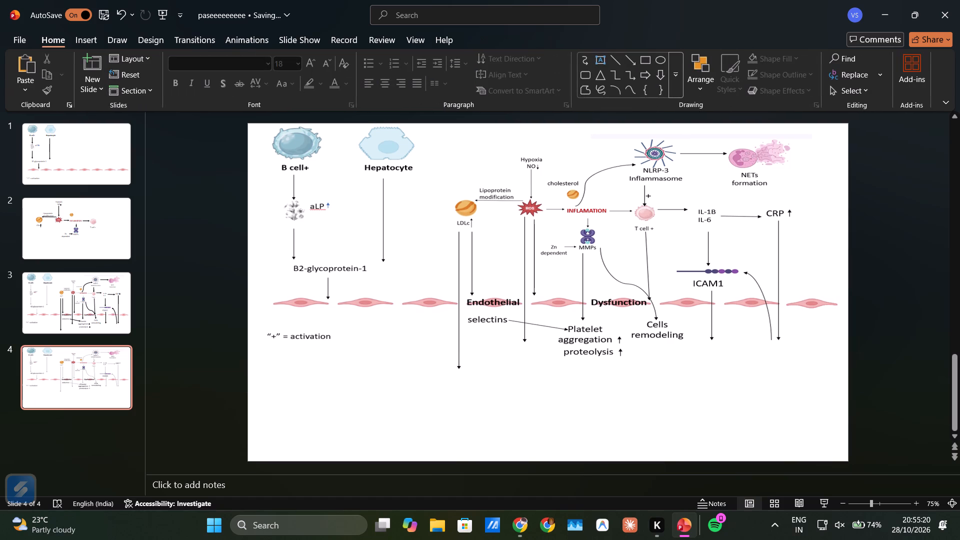